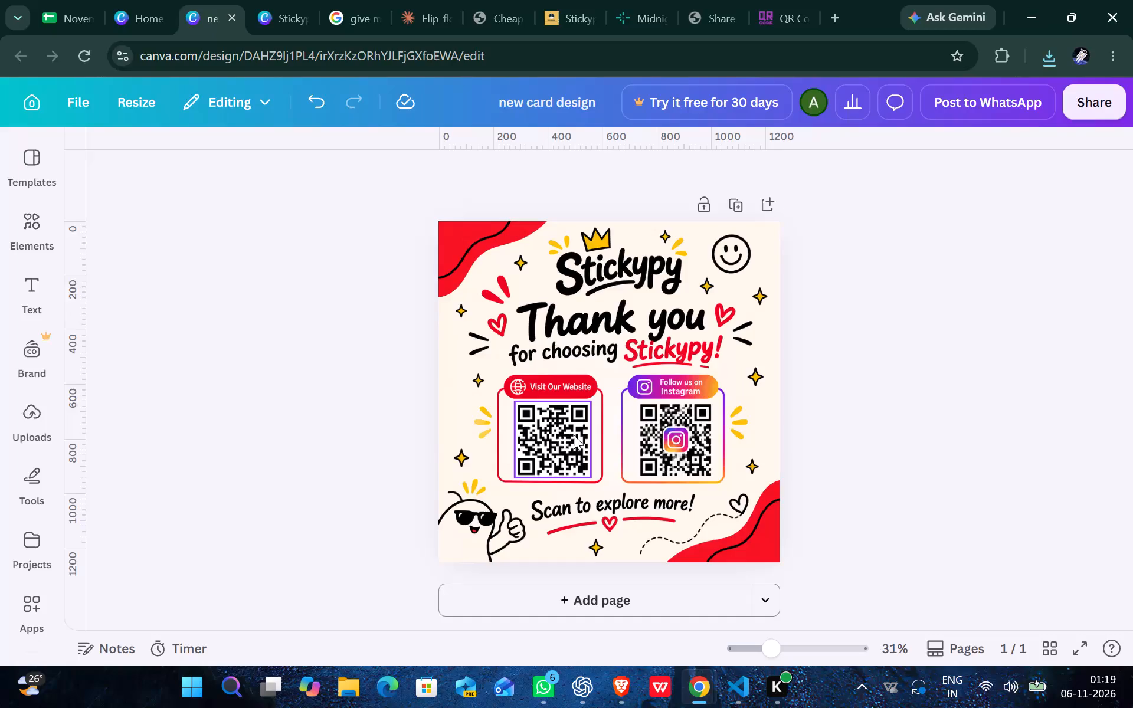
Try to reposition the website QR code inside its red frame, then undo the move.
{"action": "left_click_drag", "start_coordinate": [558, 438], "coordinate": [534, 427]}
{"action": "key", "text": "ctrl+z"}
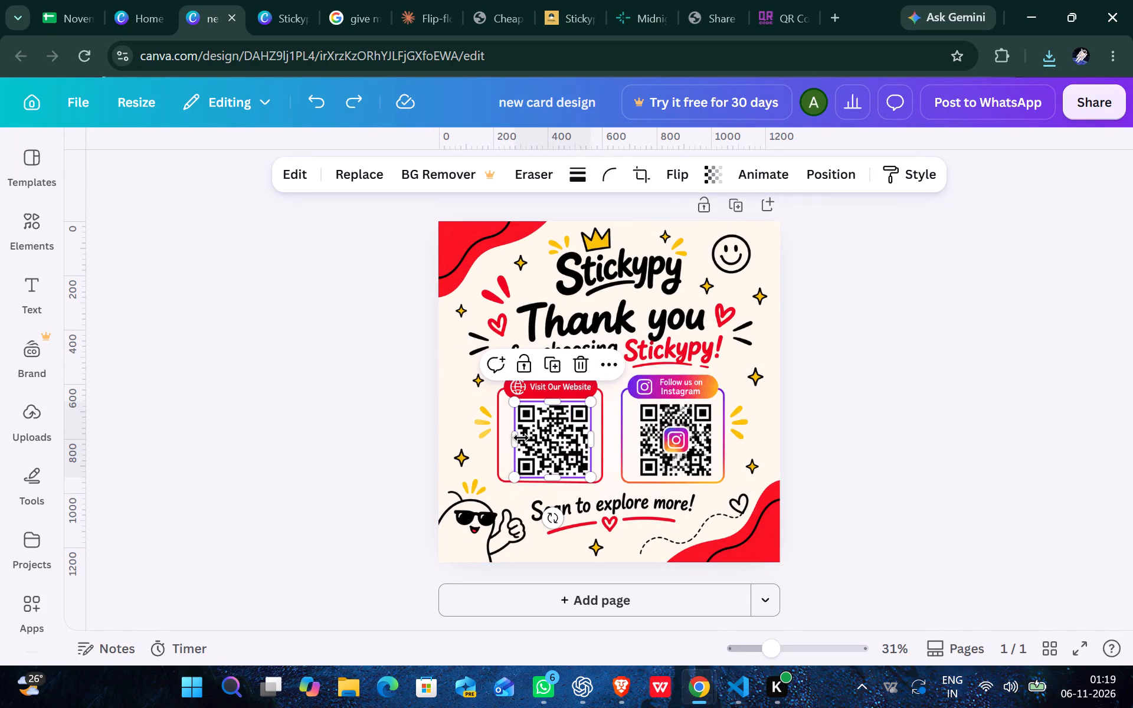
Nudge the website QR code horizontally in small increments until it sits centred in its red Visit Our Website frame.
{"action": "left_click", "coordinate": [1017, 363]}
{"action": "left_click", "coordinate": [549, 442]}
{"action": "key", "text": "Left"}
{"action": "key", "text": "Left"}
{"action": "key", "text": "Left"}
{"action": "key", "text": "Left"}
{"action": "key", "text": "Left"}
{"action": "key", "text": "Left"}
{"action": "key", "text": "Left"}
{"action": "key", "text": "Left"}
{"action": "key", "text": "Left"}
{"action": "key", "text": "Left"}
{"action": "key", "text": "Left"}
{"action": "key", "text": "Left"}
{"action": "key", "text": "Left"}
{"action": "key", "text": "Left"}
{"action": "key", "text": "Left"}
{"action": "key", "text": "Left"}
{"action": "key", "text": "Left"}
{"action": "key", "text": "Left"}
{"action": "key", "text": "Left"}
{"action": "key", "text": "Left"}
{"action": "key", "text": "Left"}
{"action": "key", "text": "Left"}
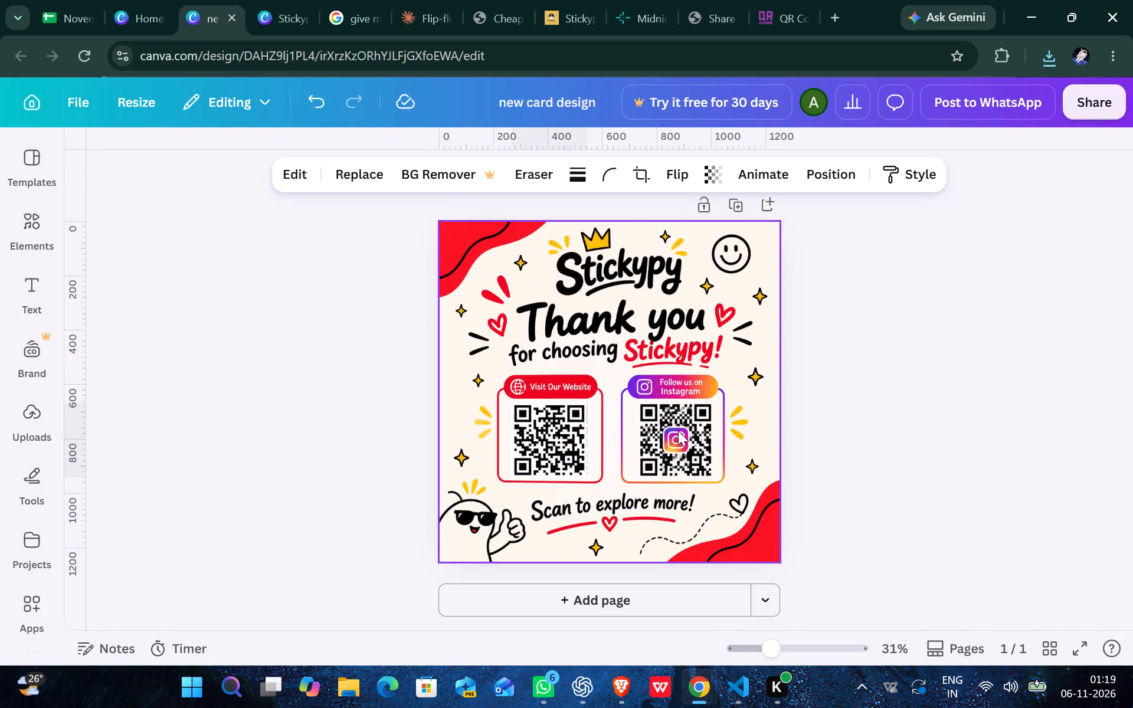
{"action": "key", "text": "Right"}
{"action": "key", "text": "Right"}
{"action": "key", "text": "Right"}
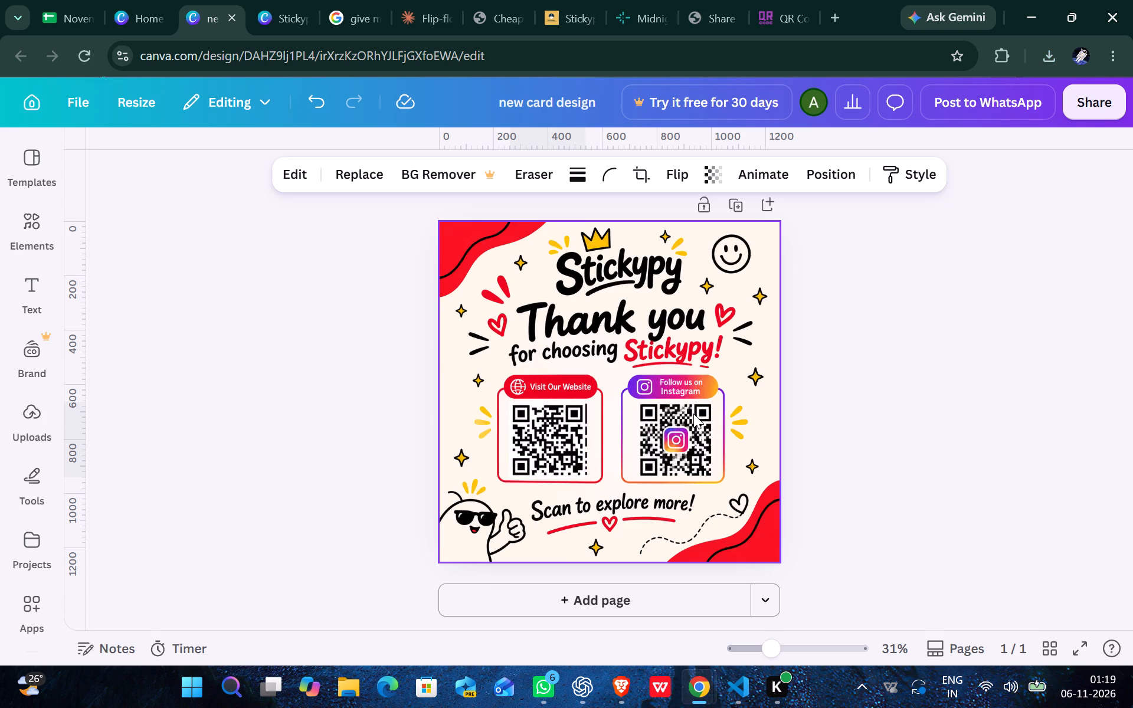
{"action": "key", "text": "Right"}
{"action": "key", "text": "Right"}
{"action": "key", "text": "Right"}
{"action": "key", "text": "Right"}
{"action": "key", "text": "Right"}
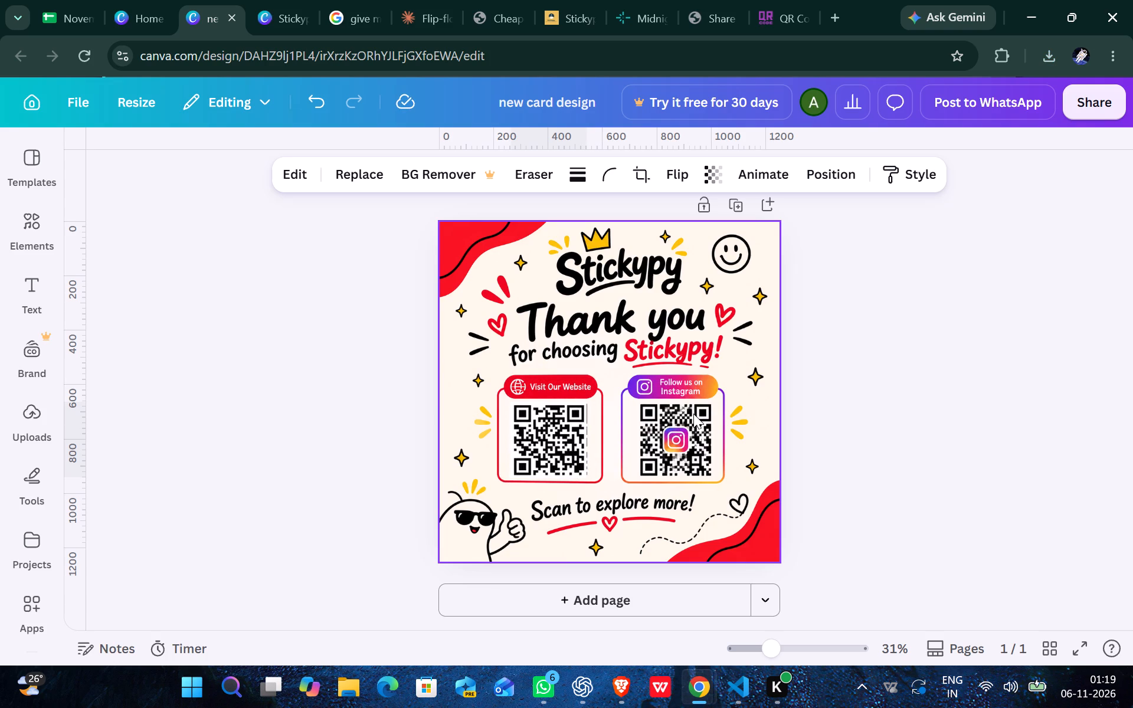
{"action": "key", "text": "Right"}
{"action": "key", "text": "Right"}
{"action": "key", "text": "Right"}
{"action": "left_click", "coordinate": [835, 378]}
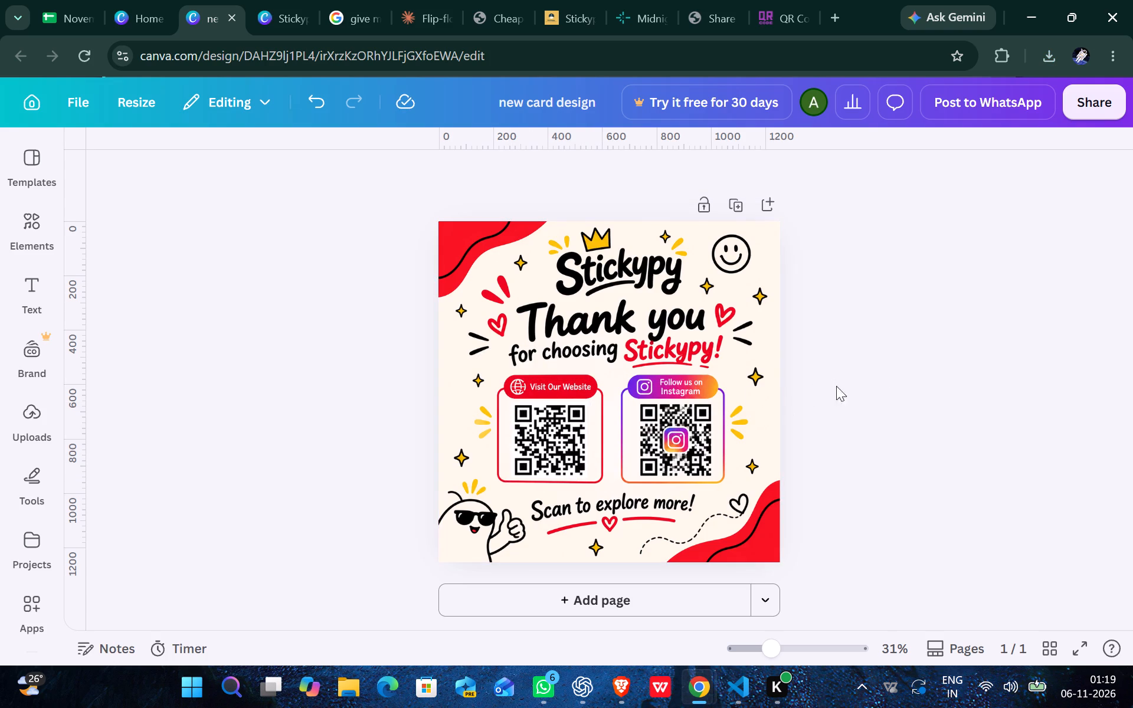
{"action": "left_click", "coordinate": [878, 374]}
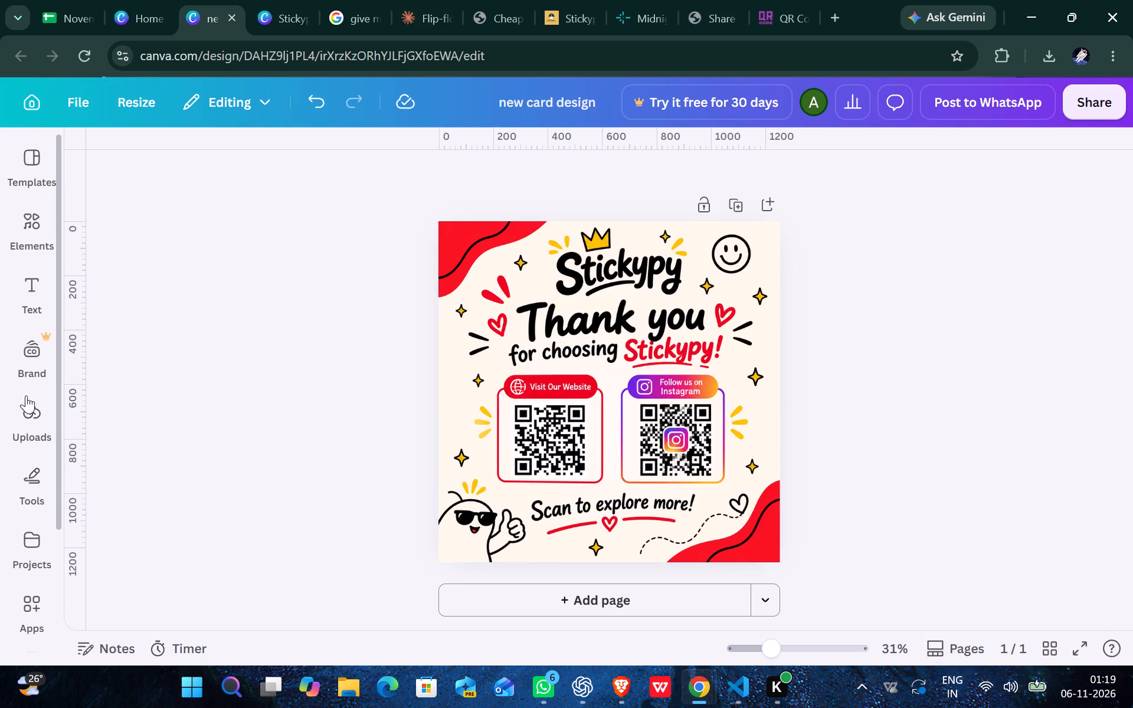
Upload today's qrcode PNG and fdgfdfbrhtjrt6jy.png from the Downloads folder.
{"action": "left_click", "coordinate": [41, 421]}
{"action": "left_click", "coordinate": [221, 205]}
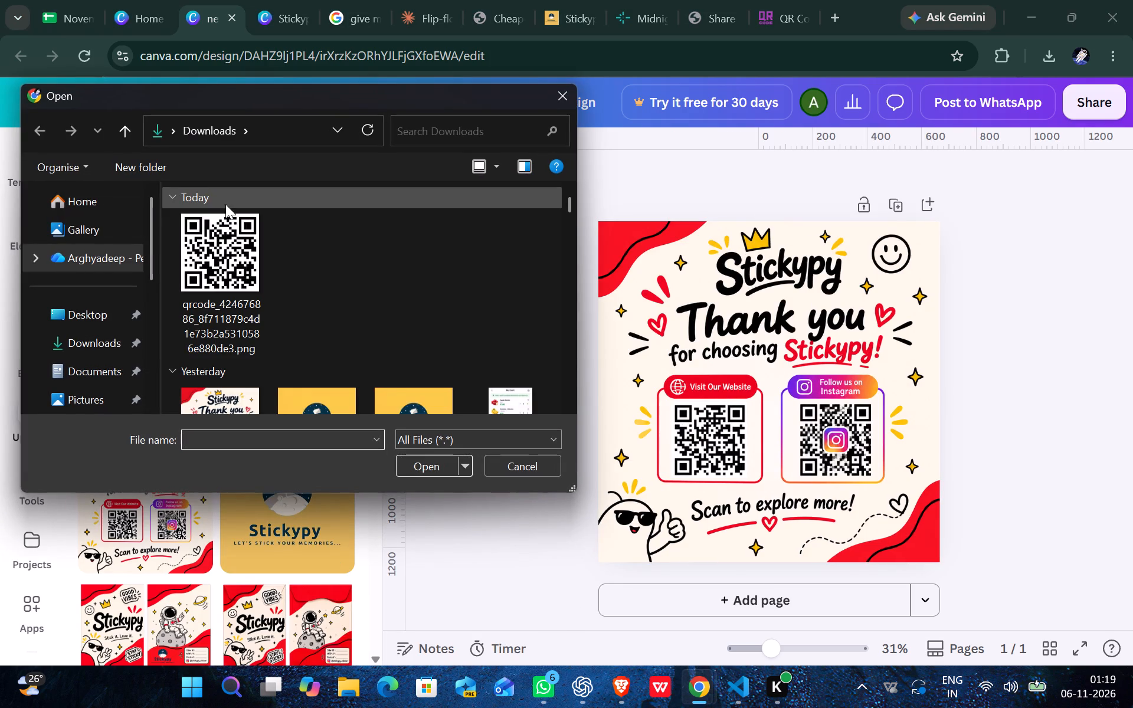
{"action": "left_click", "coordinate": [185, 218]}
{"action": "scroll", "coordinate": [271, 252], "scroll_direction": "down", "scroll_amount": 1}
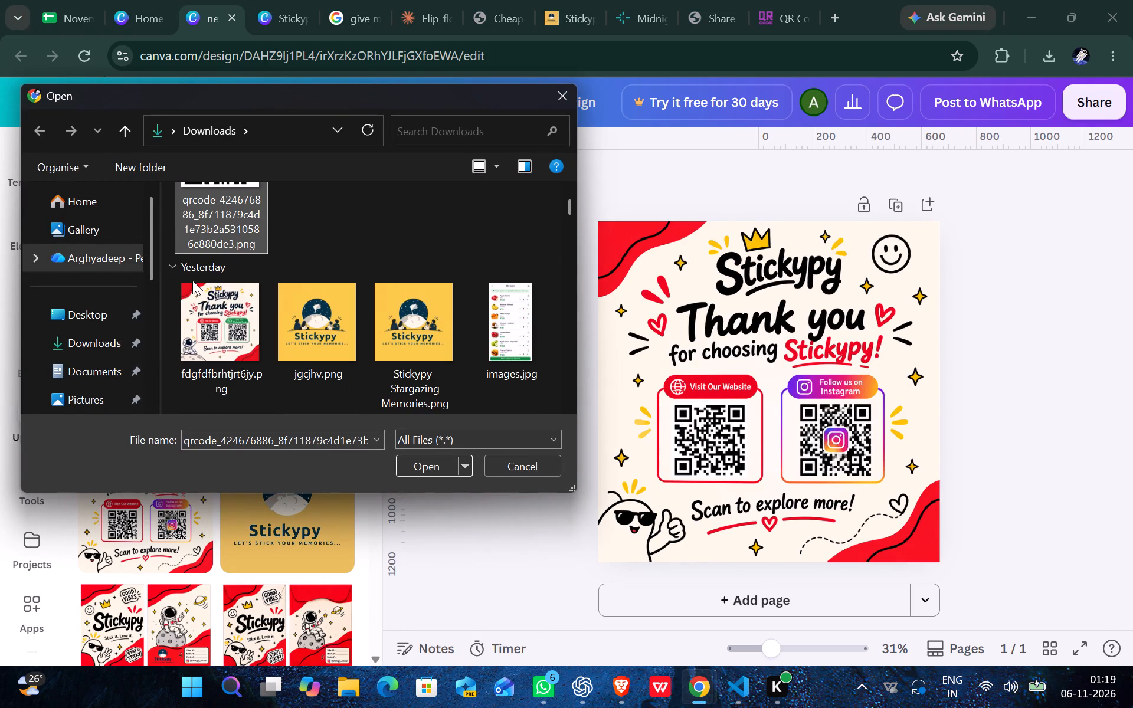
{"action": "left_click", "coordinate": [185, 288]}
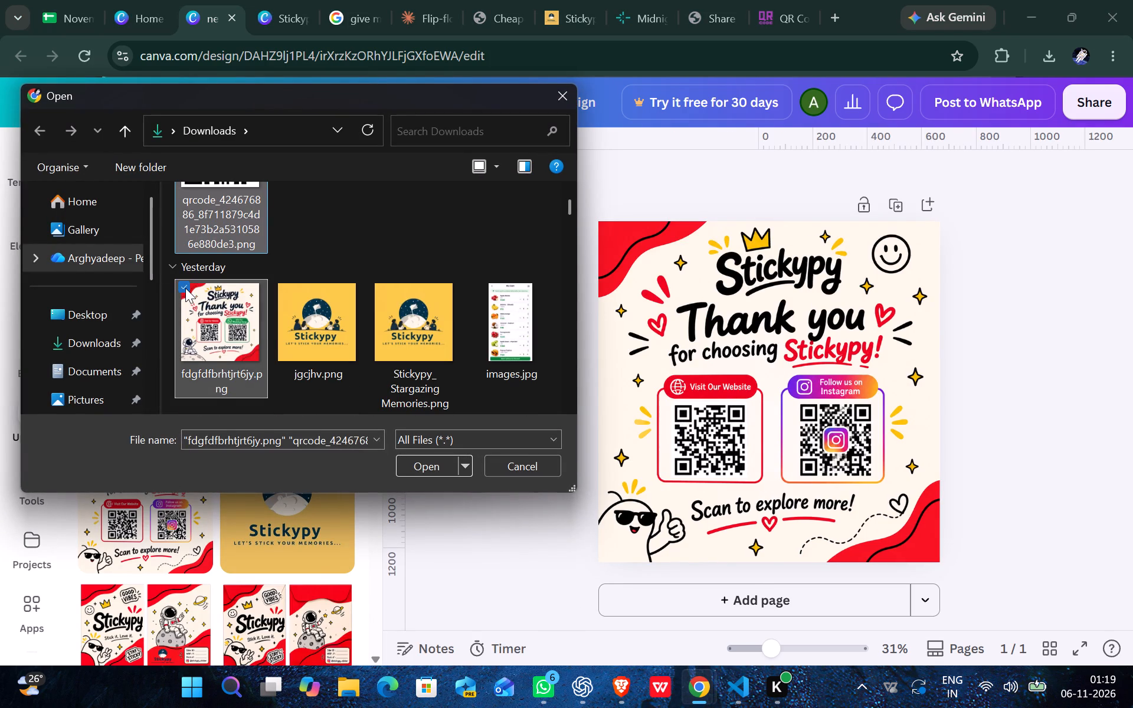
{"action": "key", "text": "Return"}
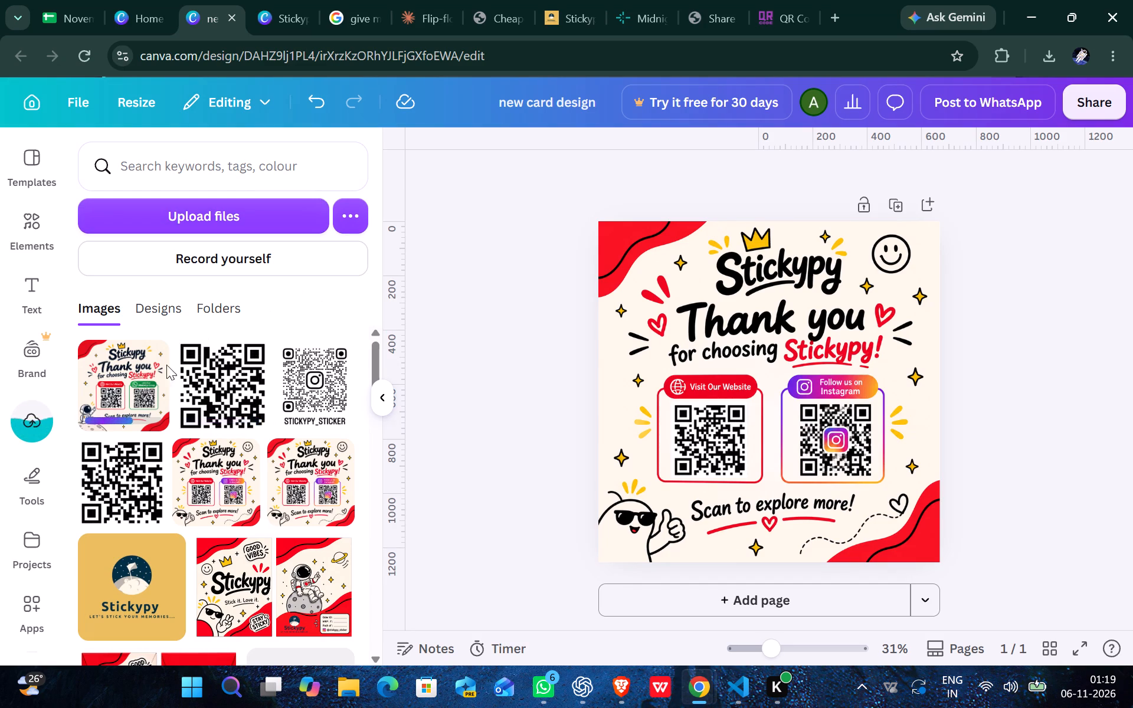
Add the uploaded astronaut thank-you card image to the page and send it one layer backward, behind the website QR code.
{"action": "left_click", "coordinate": [139, 383]}
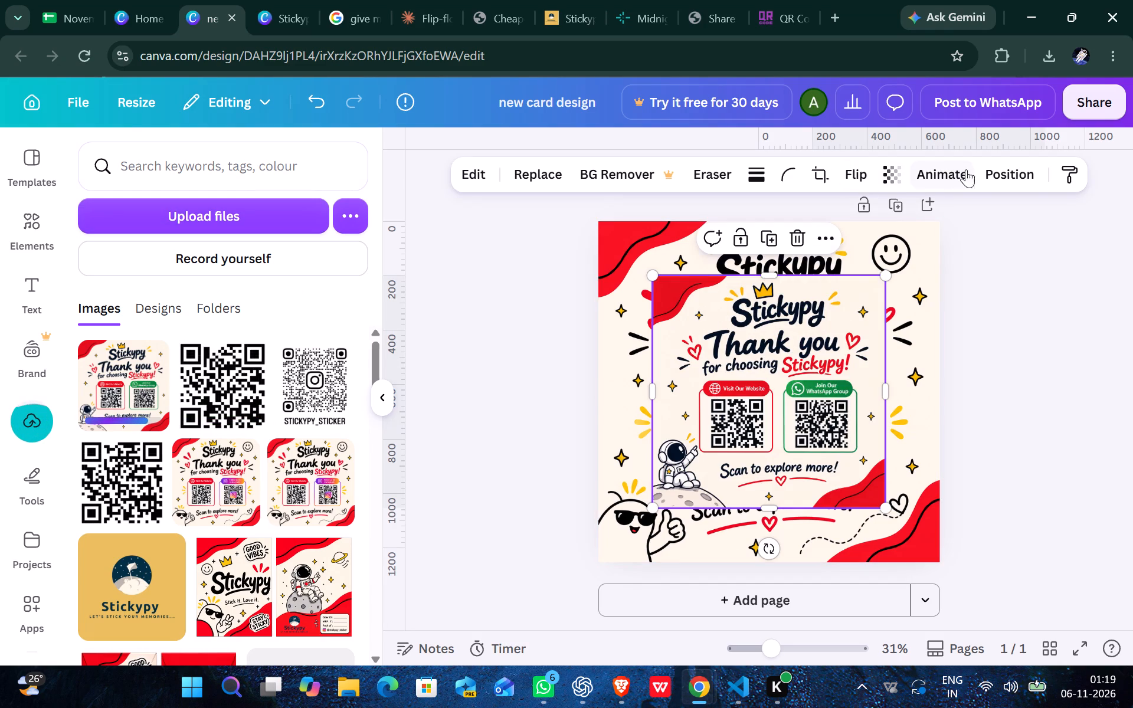
{"action": "left_click", "coordinate": [992, 169]}
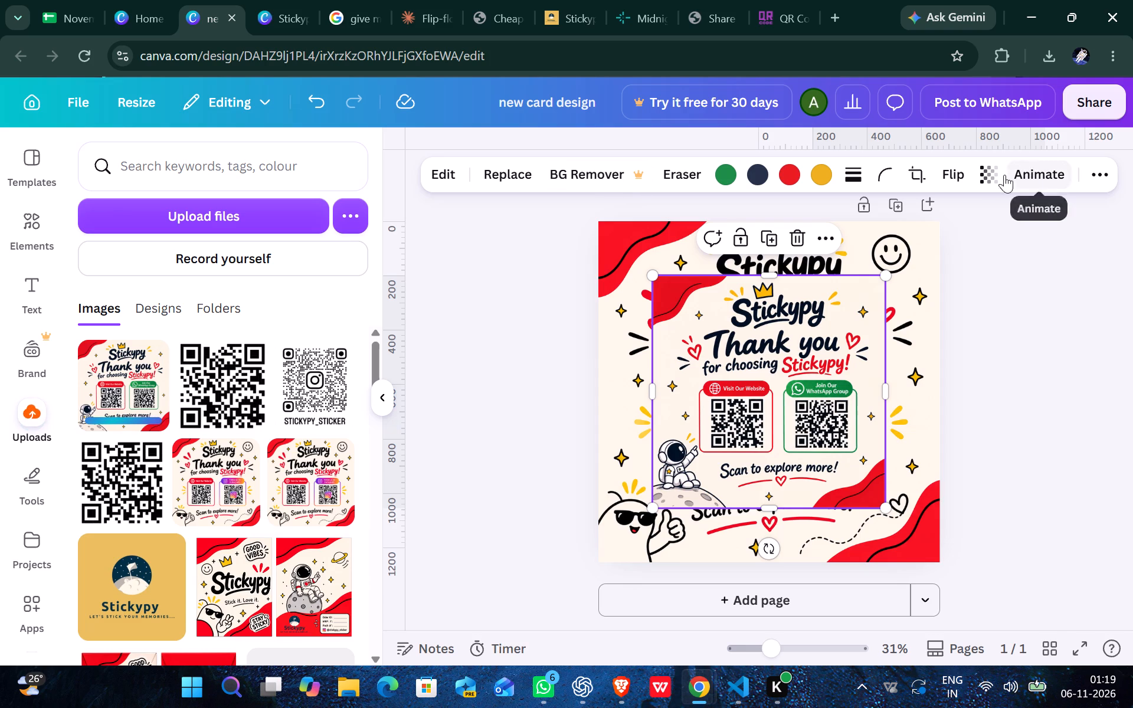
{"action": "left_click", "coordinate": [1102, 176]}
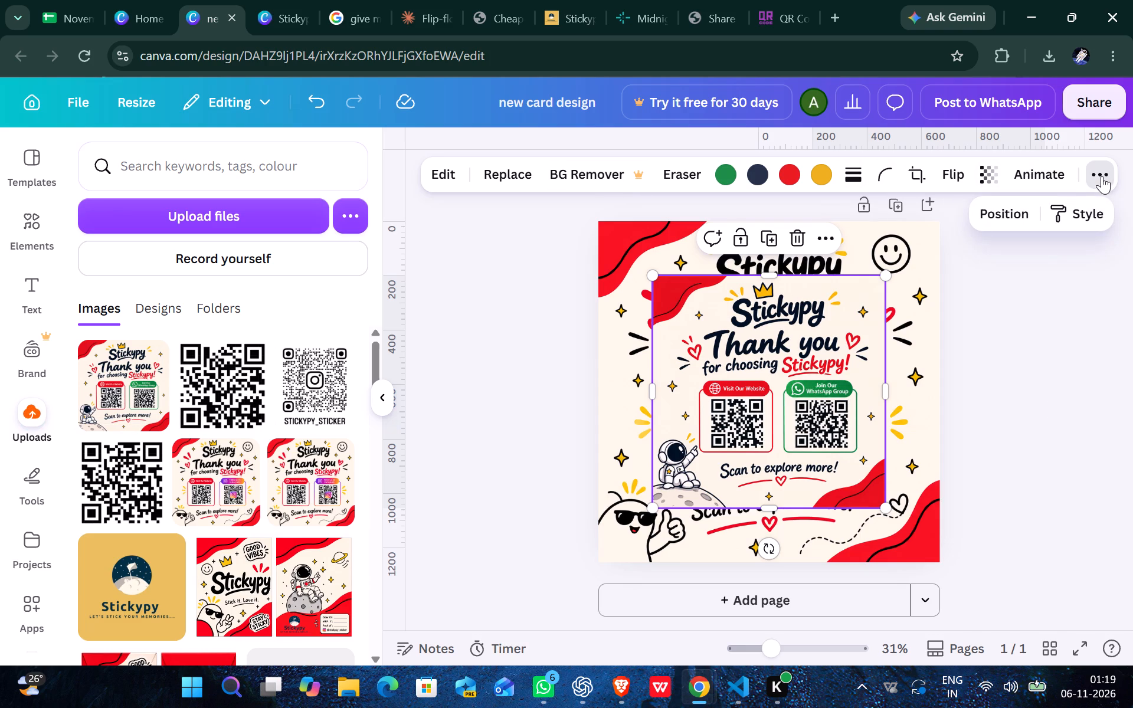
{"action": "left_click", "coordinate": [1000, 216]}
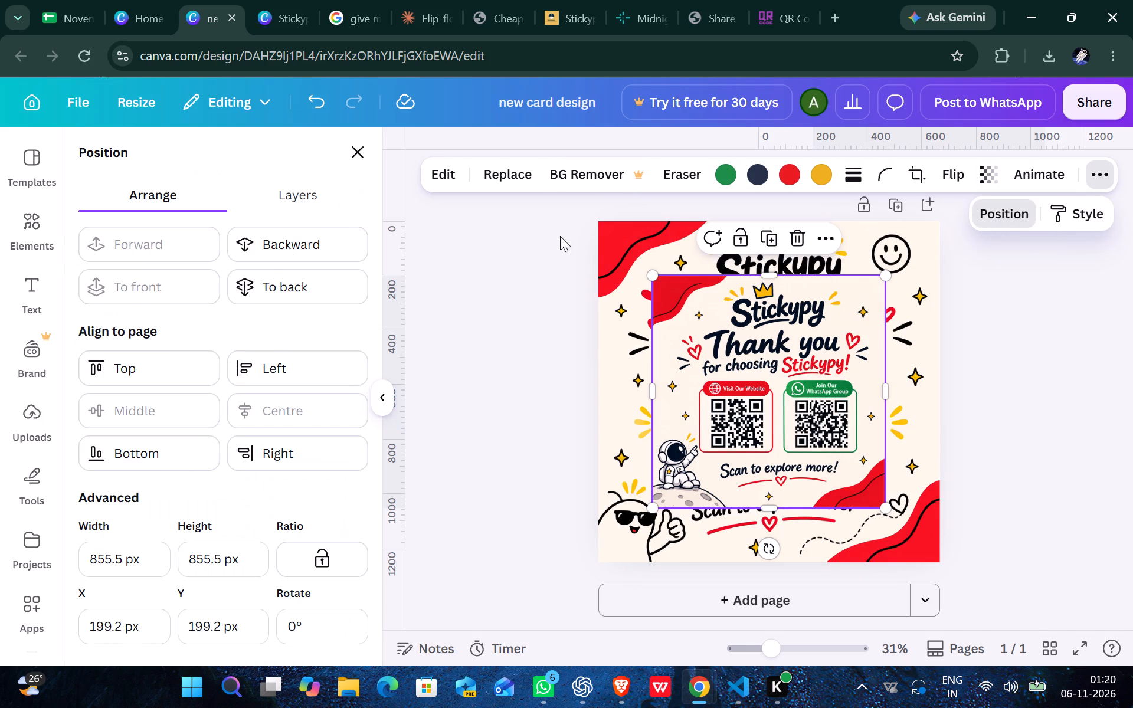
{"action": "left_click", "coordinate": [267, 248]}
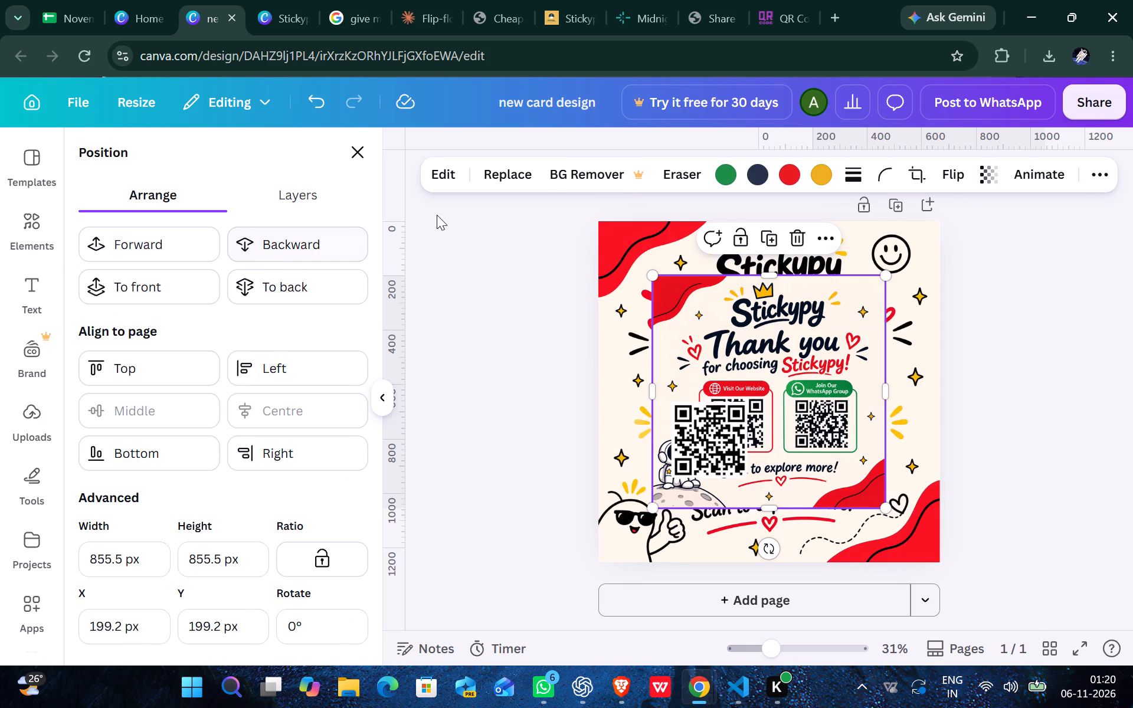
{"action": "left_click", "coordinate": [361, 145]}
Align the astronaut card image with the page's top-left corner and enlarge it to cover the whole page.
{"action": "left_click_drag", "start_coordinate": [738, 350], "coordinate": [683, 314]}
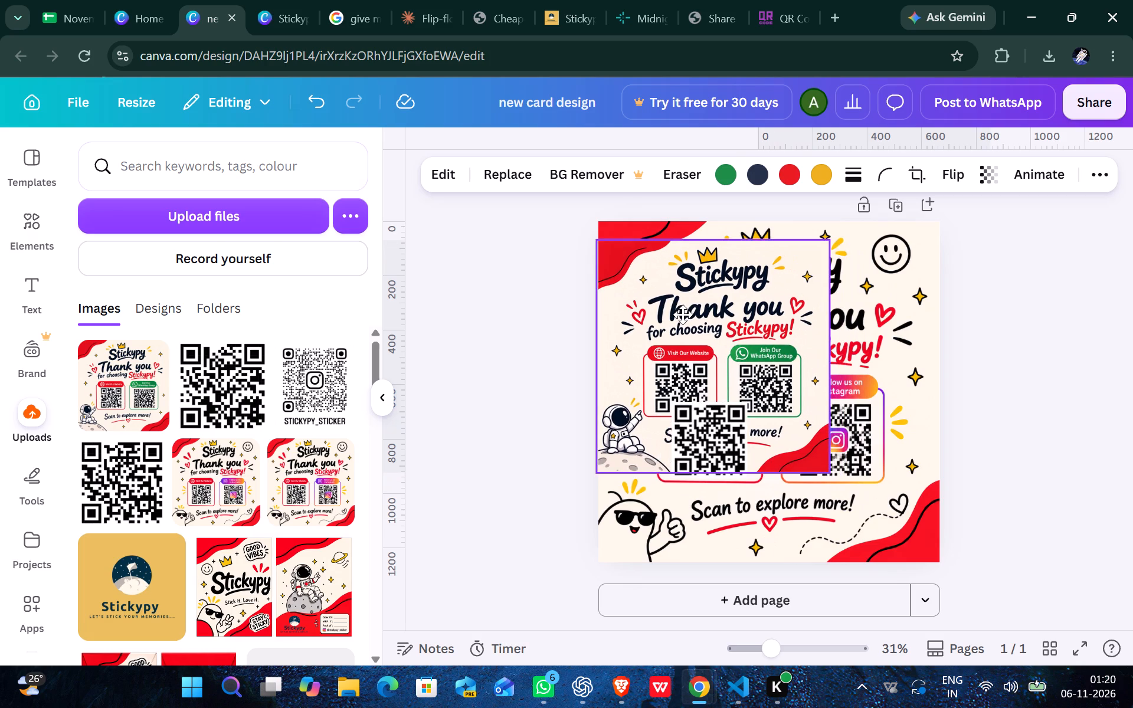
{"action": "left_click_drag", "start_coordinate": [683, 314], "coordinate": [686, 297]}
{"action": "left_click_drag", "start_coordinate": [836, 451], "coordinate": [859, 473]}
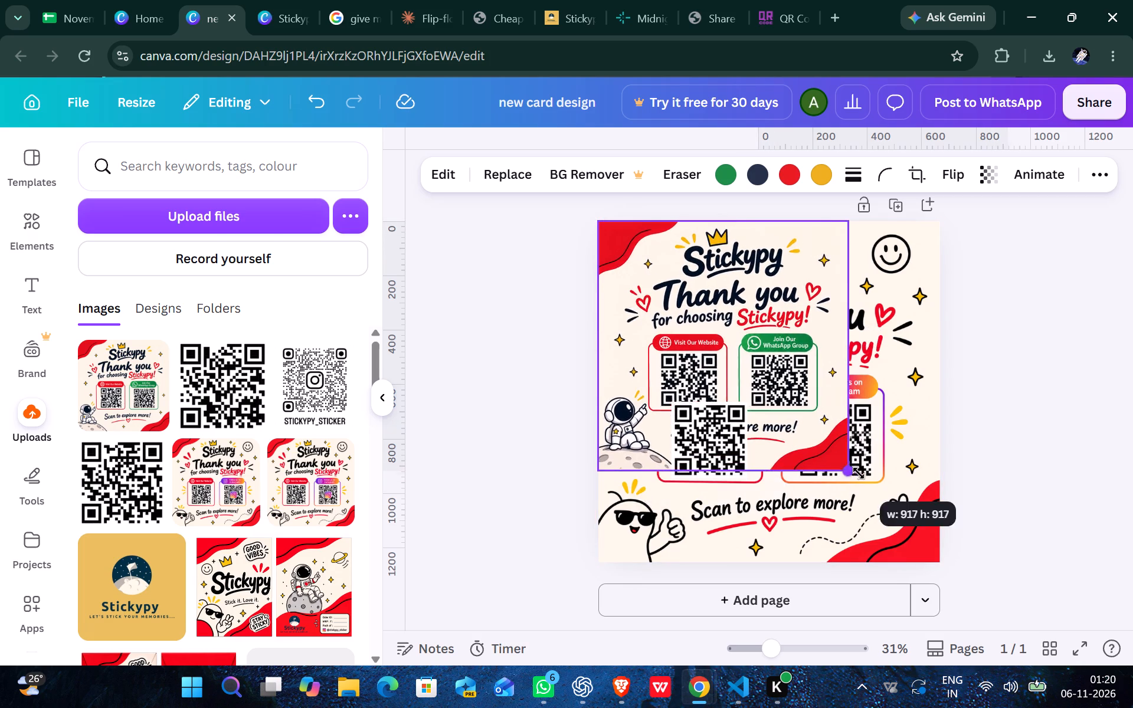
{"action": "left_click_drag", "start_coordinate": [859, 473], "coordinate": [974, 540]}
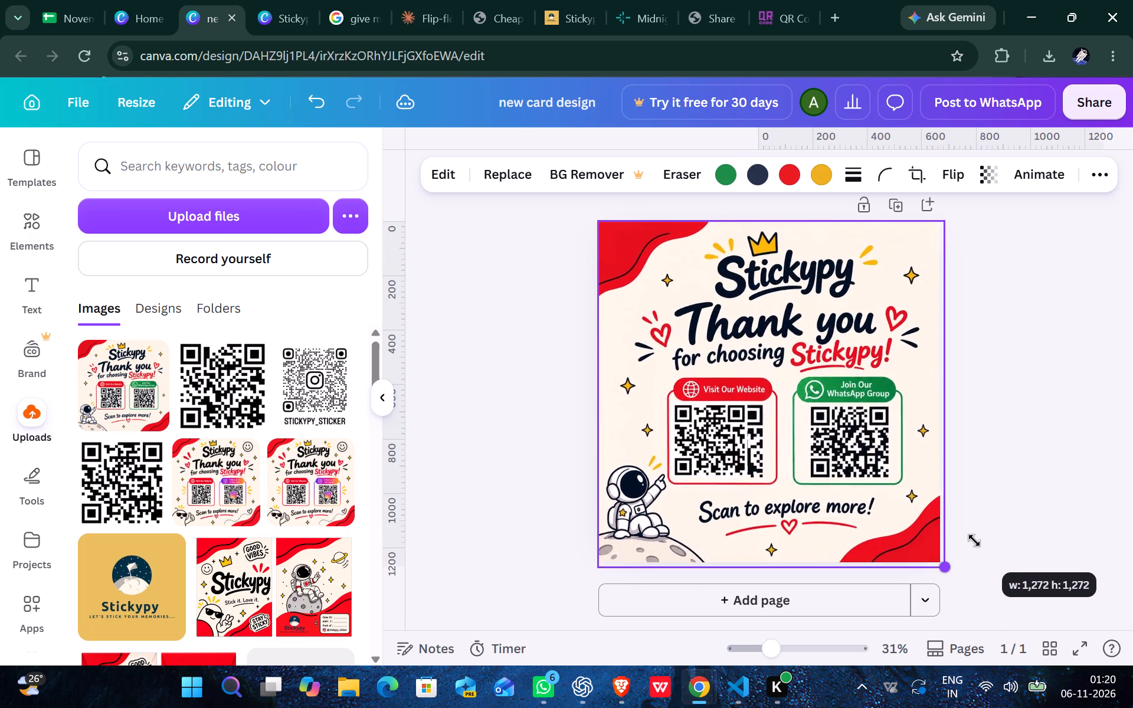
{"action": "left_click_drag", "start_coordinate": [974, 540], "coordinate": [968, 538]}
{"action": "left_click", "coordinate": [1027, 388]}
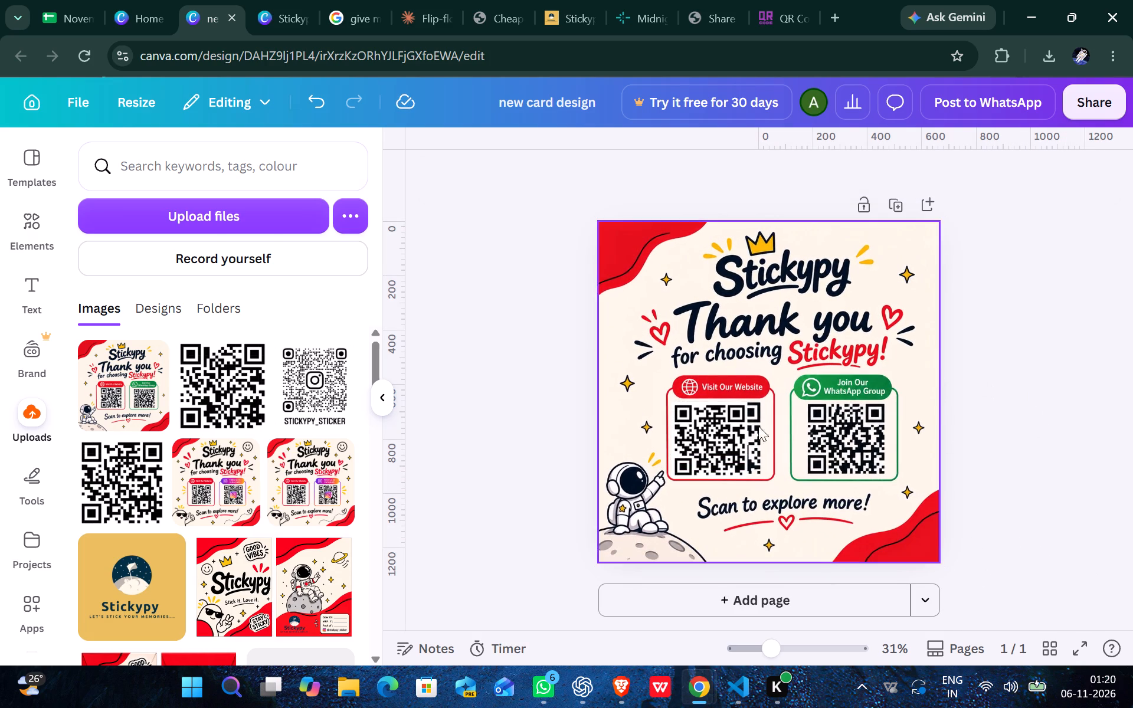
Shift the website QR code slightly to the right over the astronaut card's Visit Our Website frame.
{"action": "left_click_drag", "start_coordinate": [715, 439], "coordinate": [735, 437]}
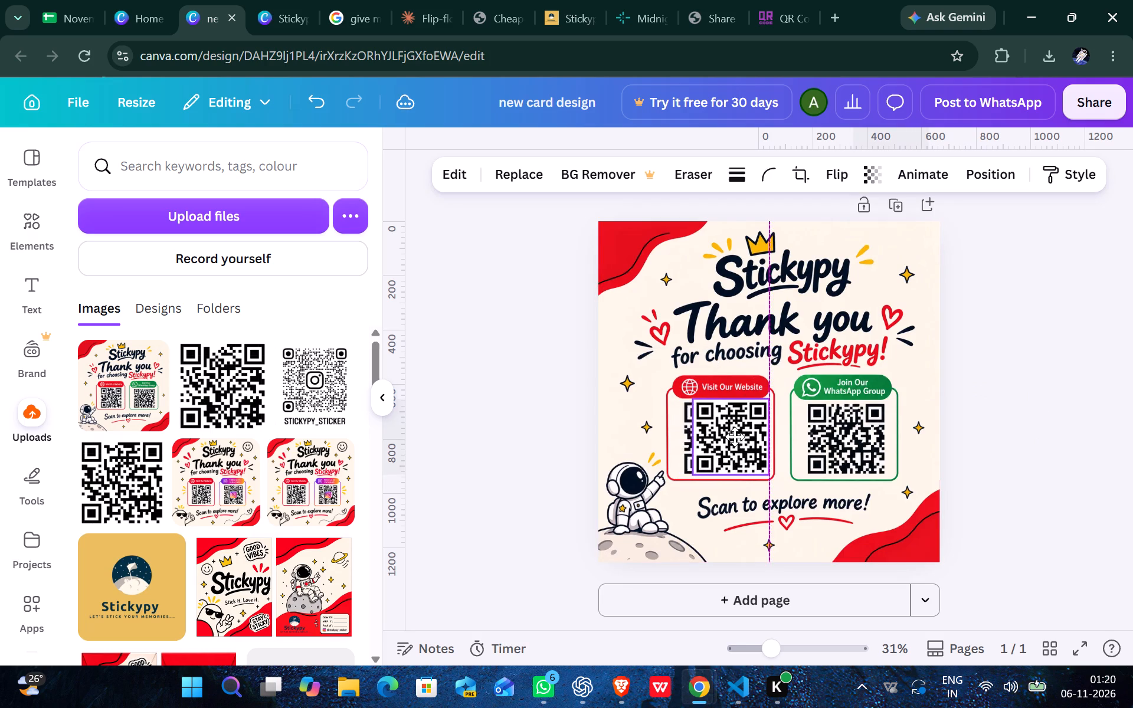
Shift the website QR code left and fine-tune it horizontally over the printed code in the Visit Our Website frame.
{"action": "left_click_drag", "start_coordinate": [735, 437], "coordinate": [727, 437]}
{"action": "left_click", "coordinate": [1021, 437]}
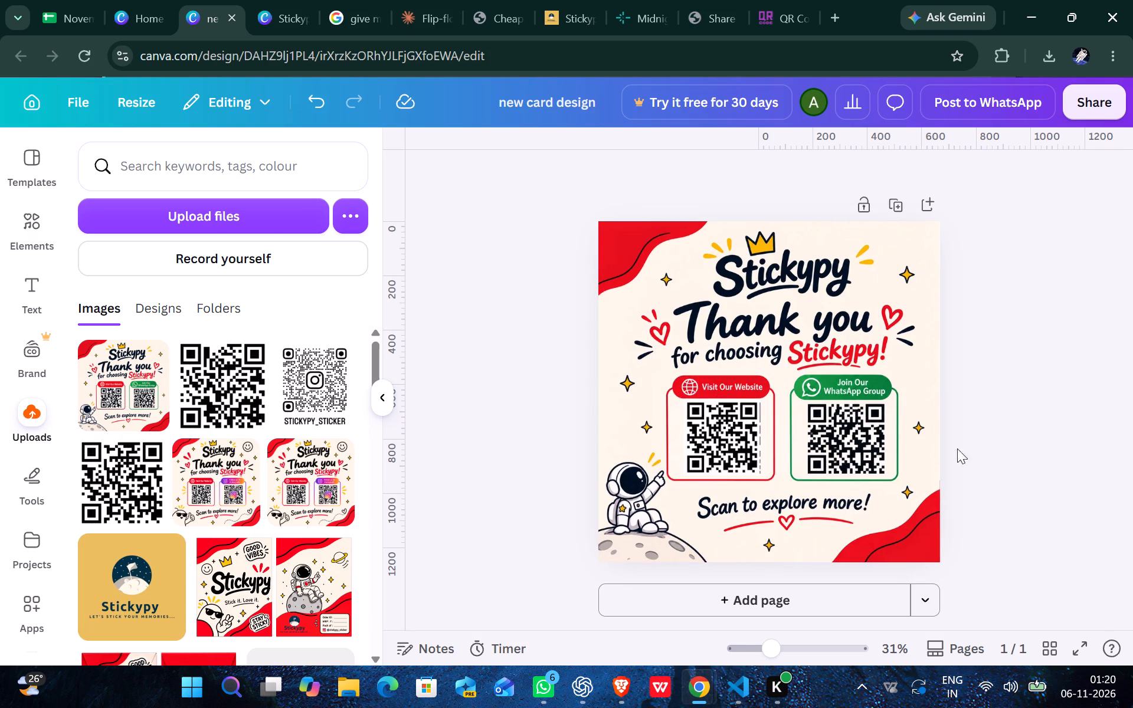
{"action": "left_click", "coordinate": [702, 439]}
{"action": "key", "text": "Right"}
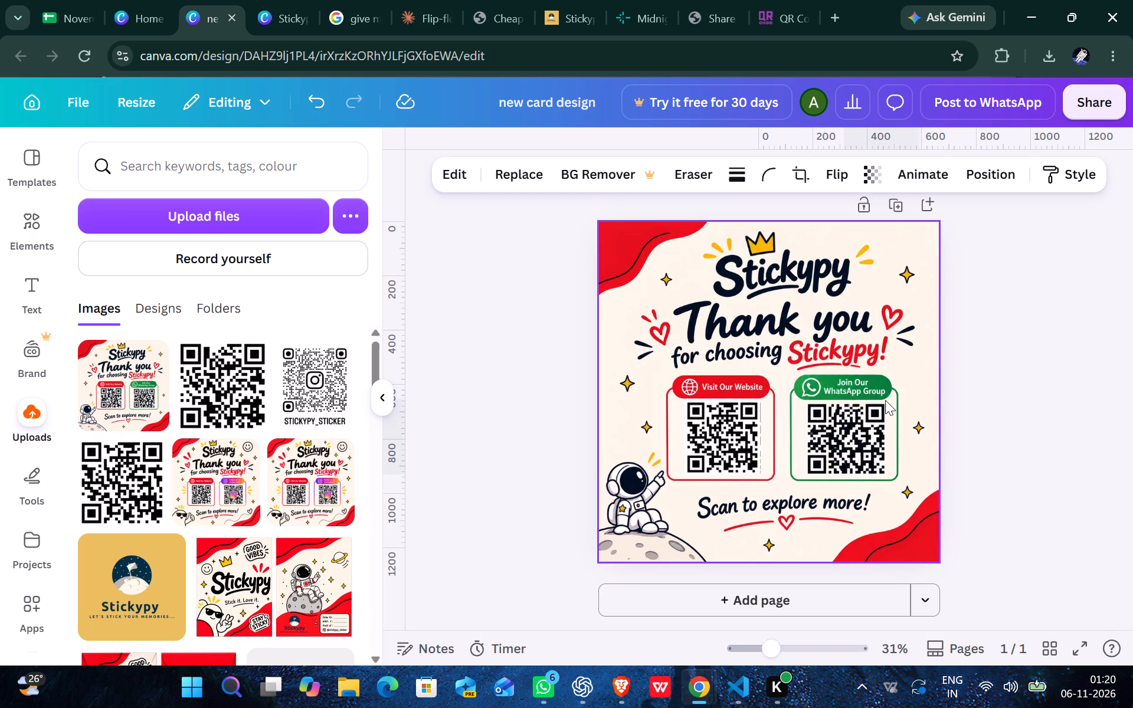
{"action": "key", "text": "Right"}
{"action": "key", "text": "Right"}
{"action": "key", "text": "Right"}
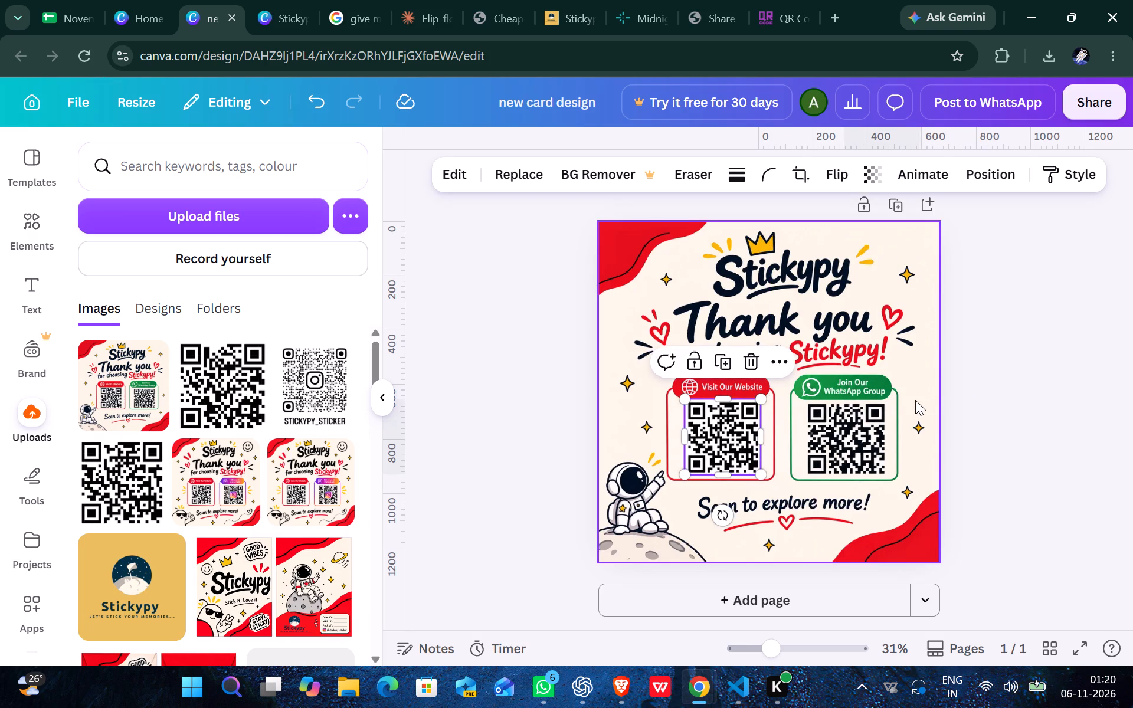
{"action": "key", "text": "Left"}
{"action": "key", "text": "Left"}
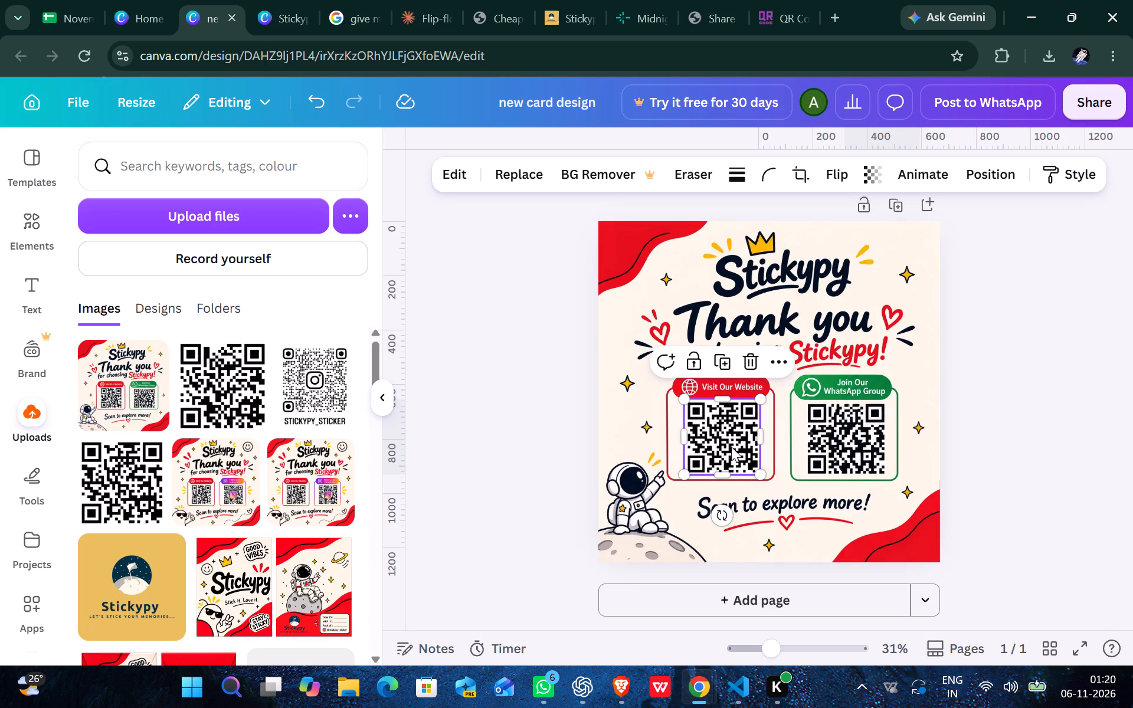
Enlarge the website QR code to about 284 × 284 and nudge it slightly left within its frame.
{"action": "left_click_drag", "start_coordinate": [762, 476], "coordinate": [761, 479]}
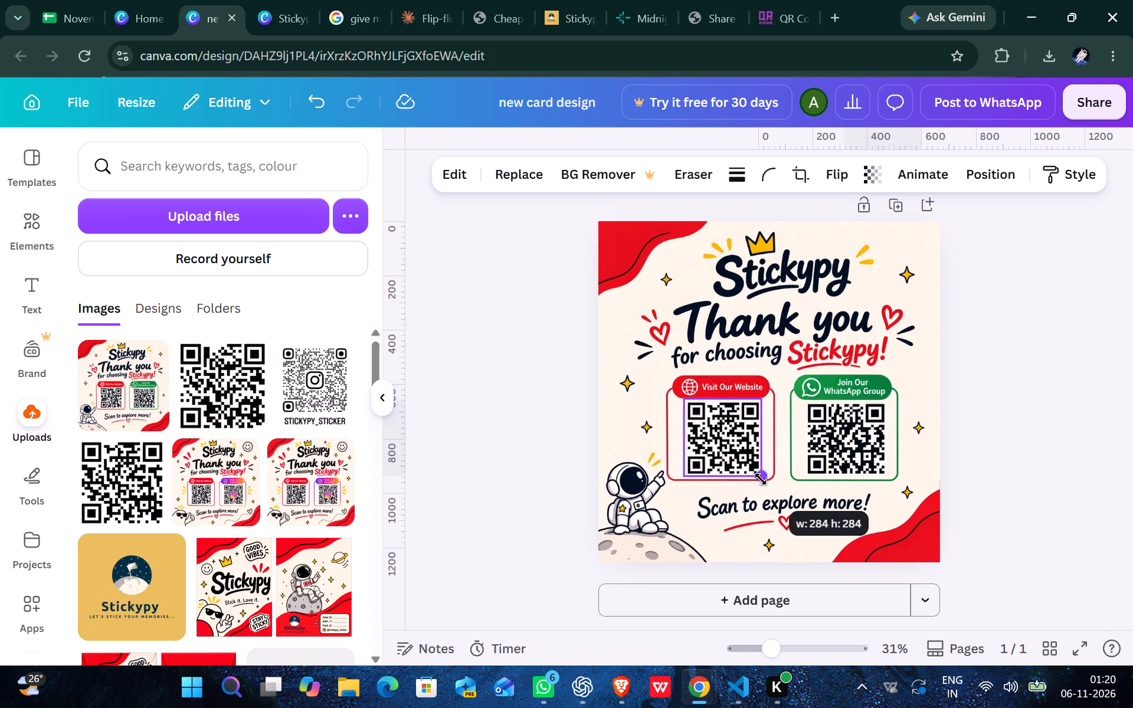
{"action": "left_click_drag", "start_coordinate": [761, 479], "coordinate": [756, 484]}
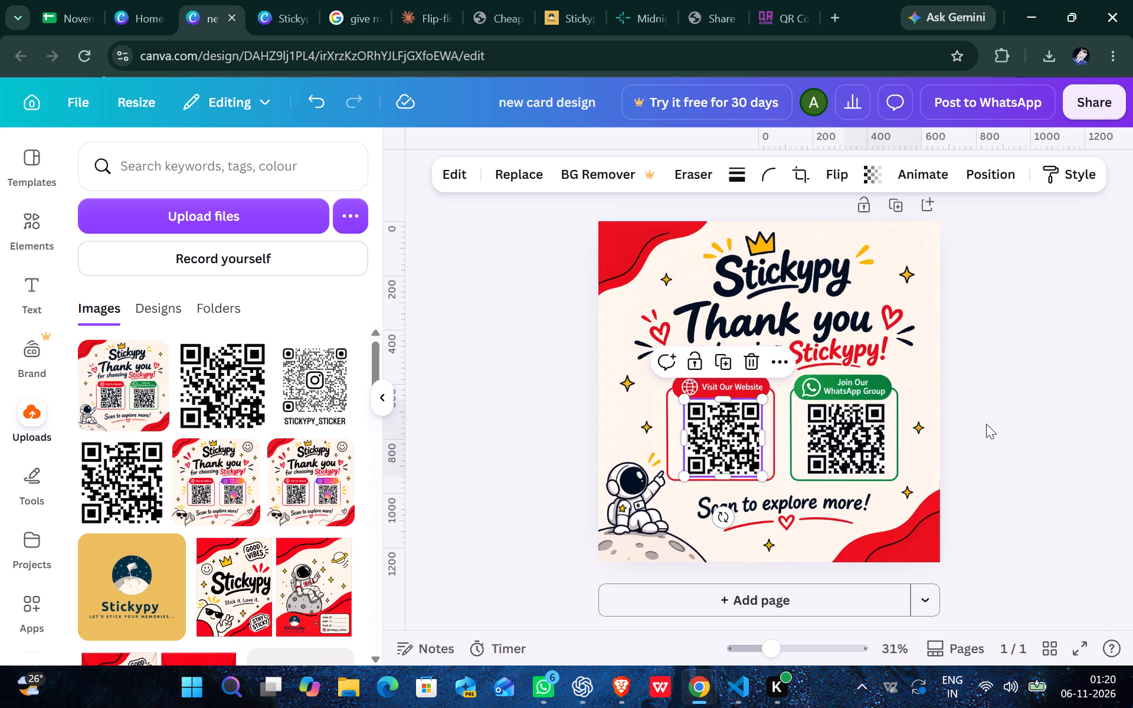
{"action": "left_click", "coordinate": [985, 424]}
{"action": "left_click", "coordinate": [741, 446]}
{"action": "key", "text": "Left"}
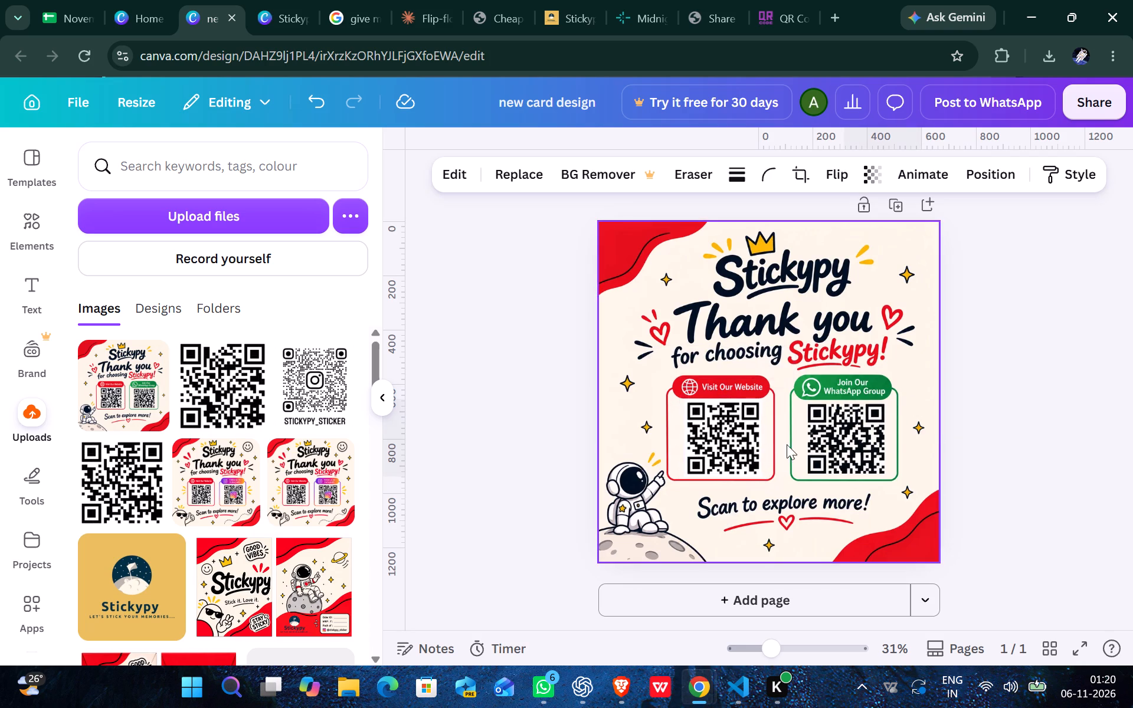
{"action": "left_click", "coordinate": [1013, 407]}
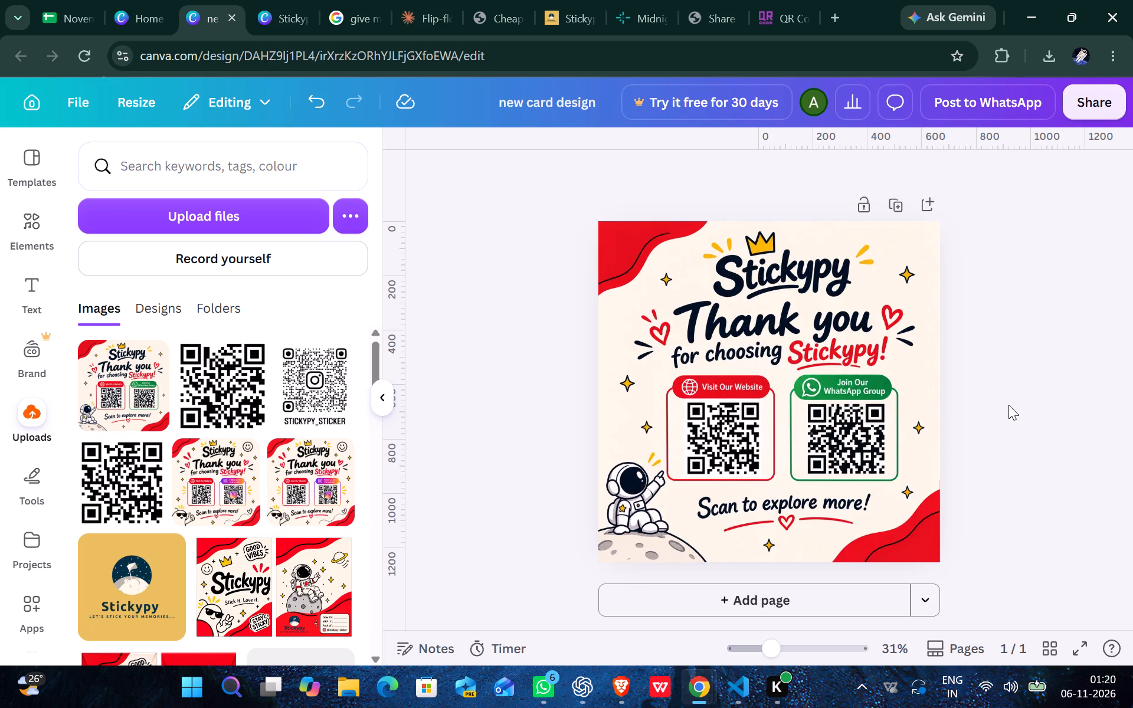
{"action": "left_click", "coordinate": [1009, 401]}
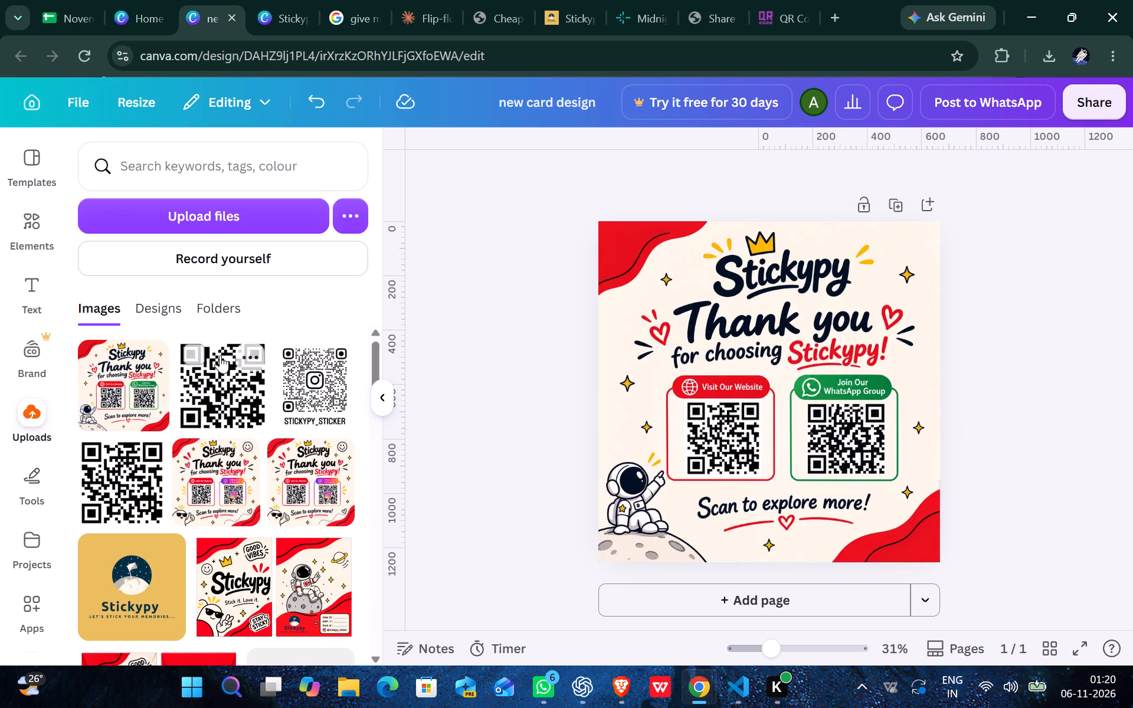
Add the uploaded plain QR code for WhatsApp, shrink it, and place it at the top-left corner of the WhatsApp frame's printed code.
{"action": "left_click", "coordinate": [212, 388]}
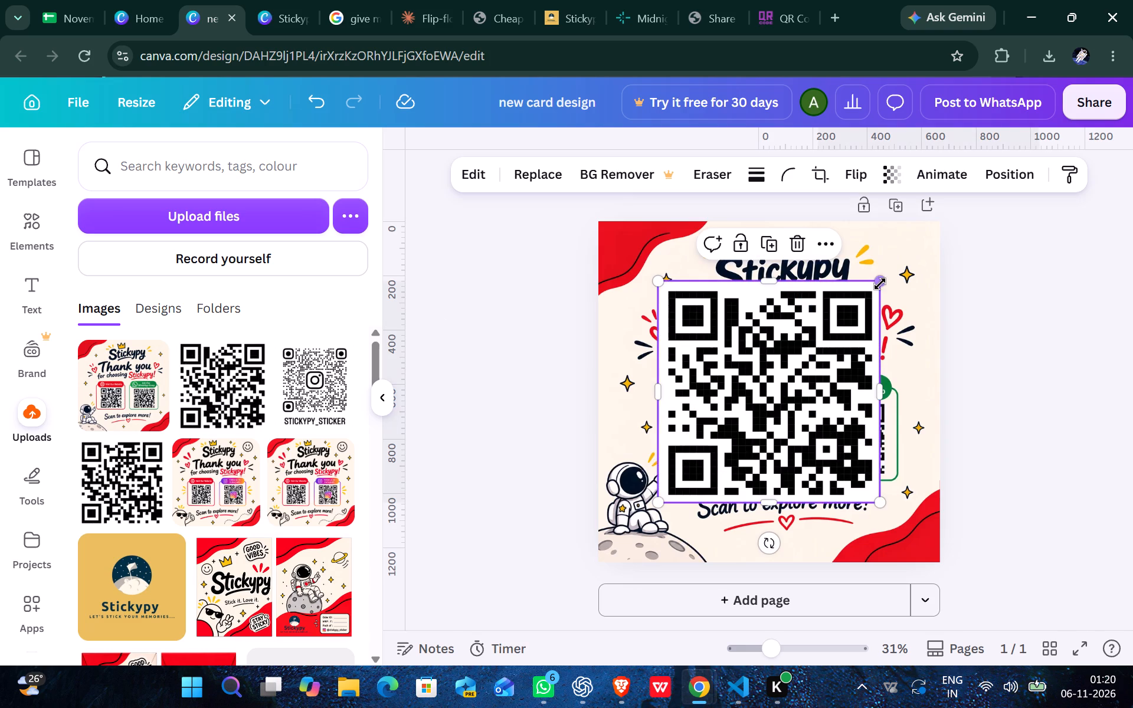
{"action": "left_click_drag", "start_coordinate": [880, 282], "coordinate": [754, 497]}
{"action": "left_click_drag", "start_coordinate": [682, 477], "coordinate": [836, 444]}
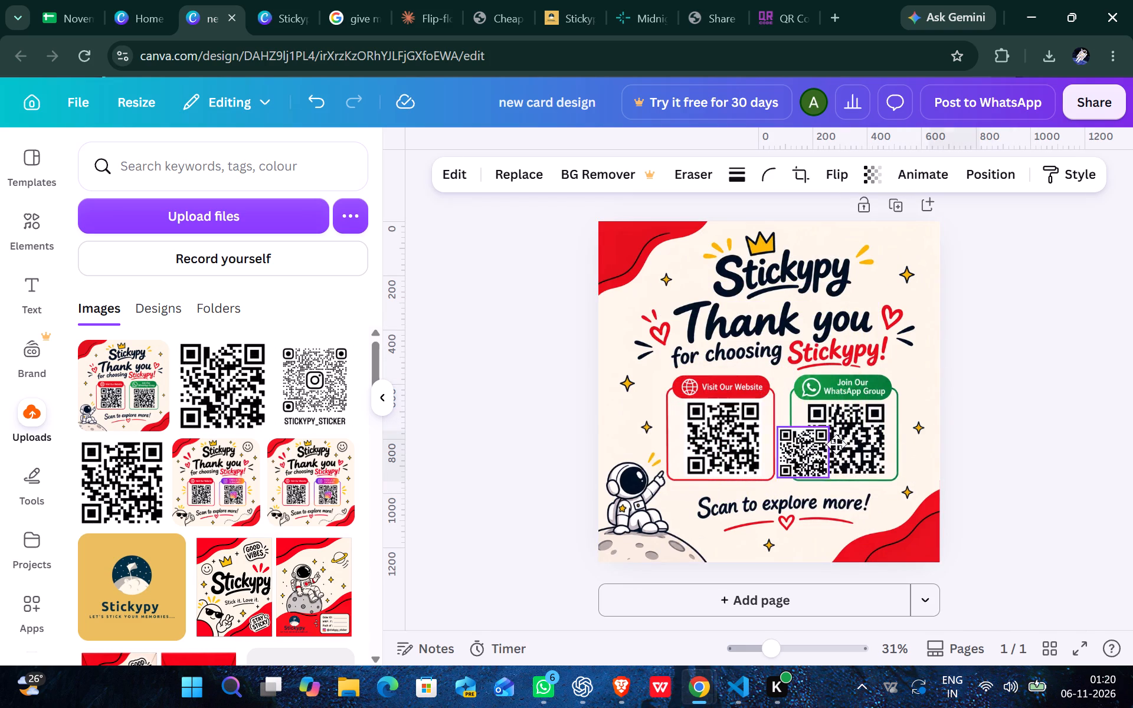
{"action": "left_click_drag", "start_coordinate": [836, 444], "coordinate": [831, 432]}
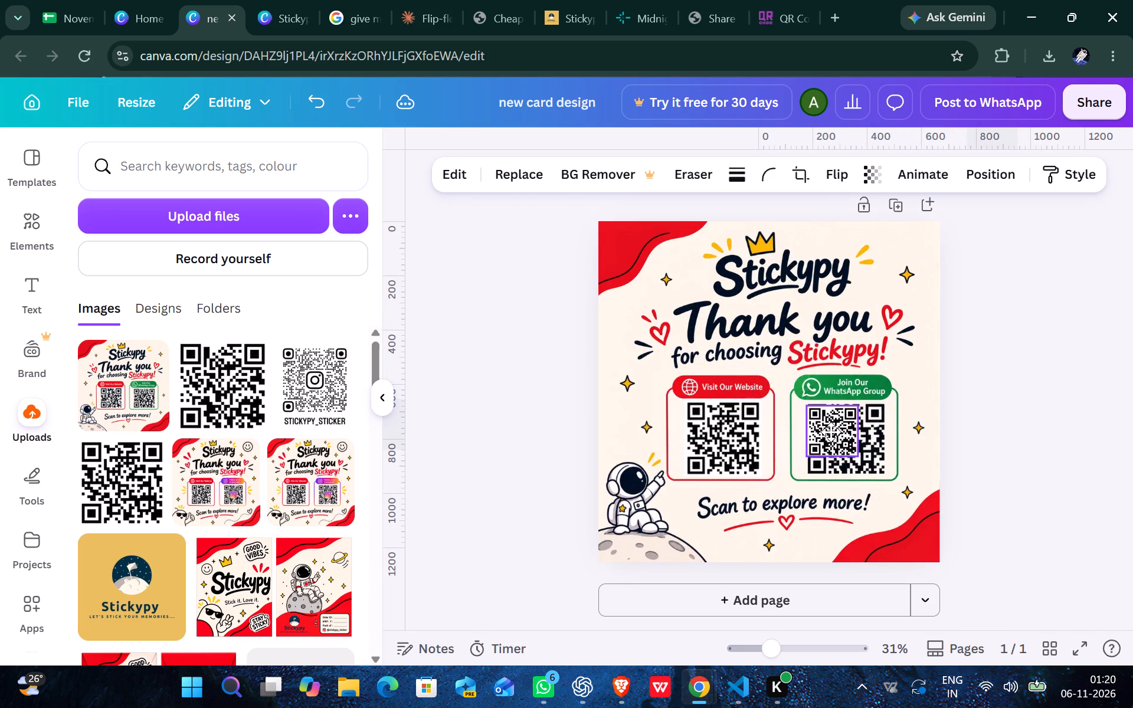
{"action": "left_click_drag", "start_coordinate": [831, 432], "coordinate": [830, 428]}
Resize the new QR code to roughly match the printed code in the Join Our WhatsApp Group frame.
{"action": "left_click_drag", "start_coordinate": [857, 448], "coordinate": [879, 471]}
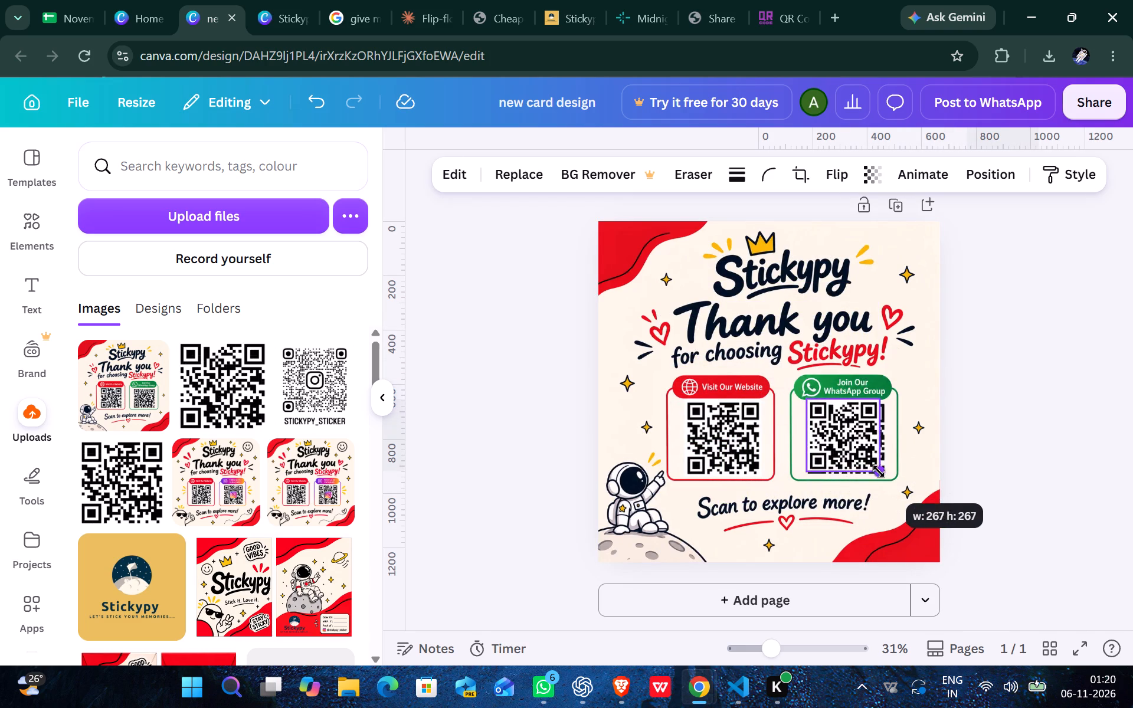
{"action": "left_click_drag", "start_coordinate": [879, 471], "coordinate": [883, 471]}
{"action": "left_click_drag", "start_coordinate": [883, 401], "coordinate": [884, 411]}
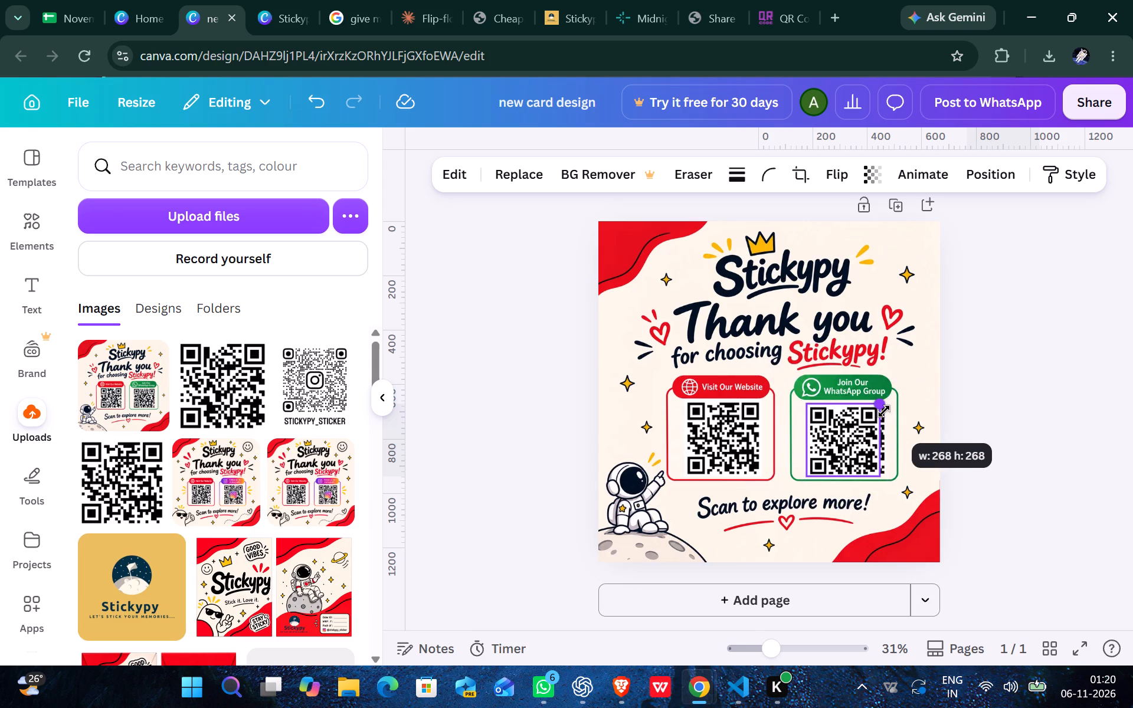
{"action": "left_click_drag", "start_coordinate": [884, 411], "coordinate": [888, 411]}
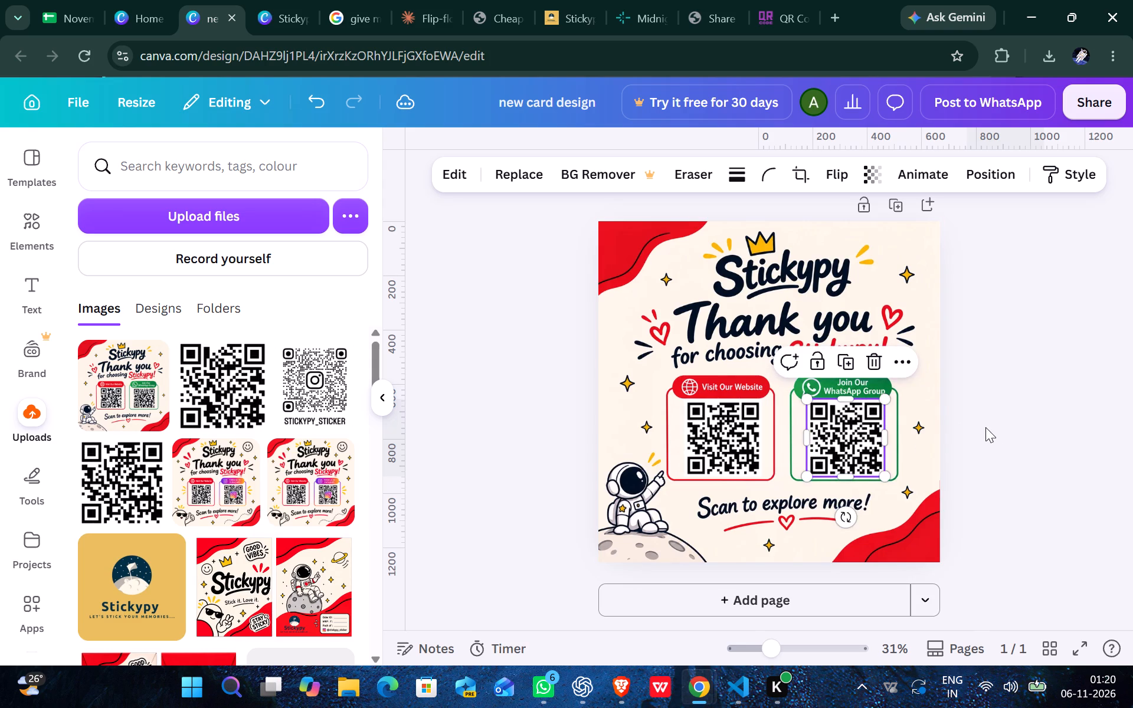
{"action": "left_click", "coordinate": [995, 427]}
{"action": "left_click", "coordinate": [857, 442]}
{"action": "left_click_drag", "start_coordinate": [886, 397], "coordinate": [886, 403]}
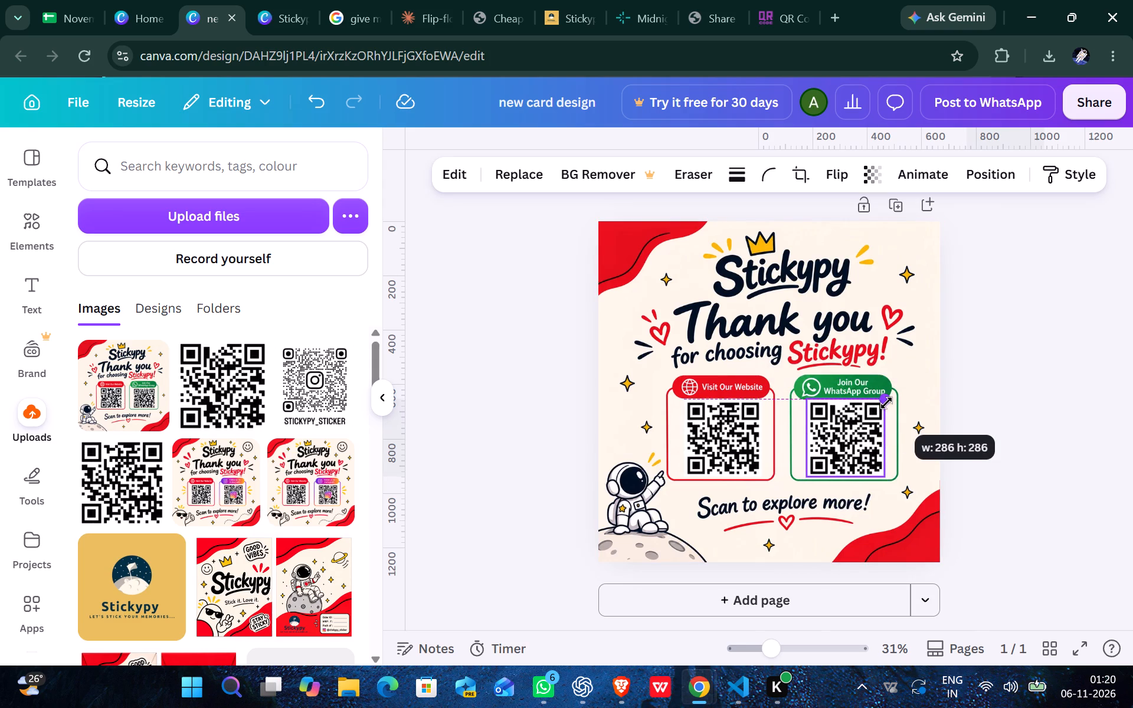
{"action": "left_click_drag", "start_coordinate": [886, 403], "coordinate": [890, 410]}
{"action": "left_click", "coordinate": [1008, 412]}
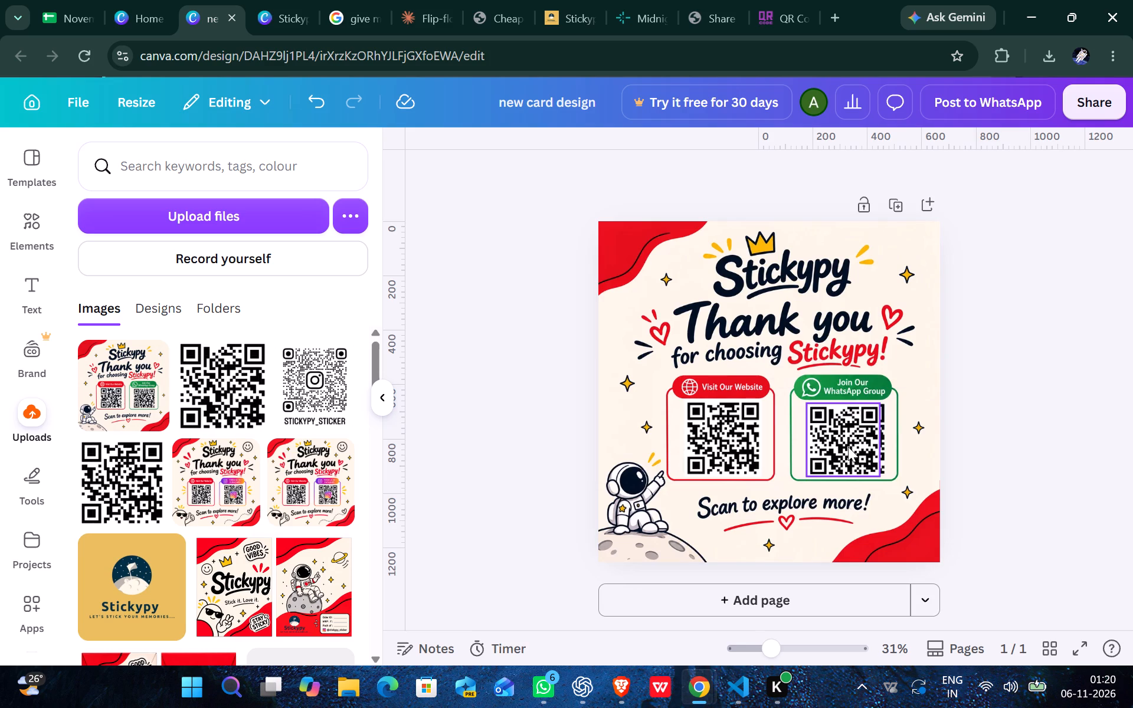
Nudge the WhatsApp QR code slightly up and to the right within its frame.
{"action": "left_click", "coordinate": [848, 447]}
{"action": "key", "text": "Up"}
{"action": "key", "text": "Up"}
{"action": "key", "text": "Right"}
{"action": "key", "text": "Right"}
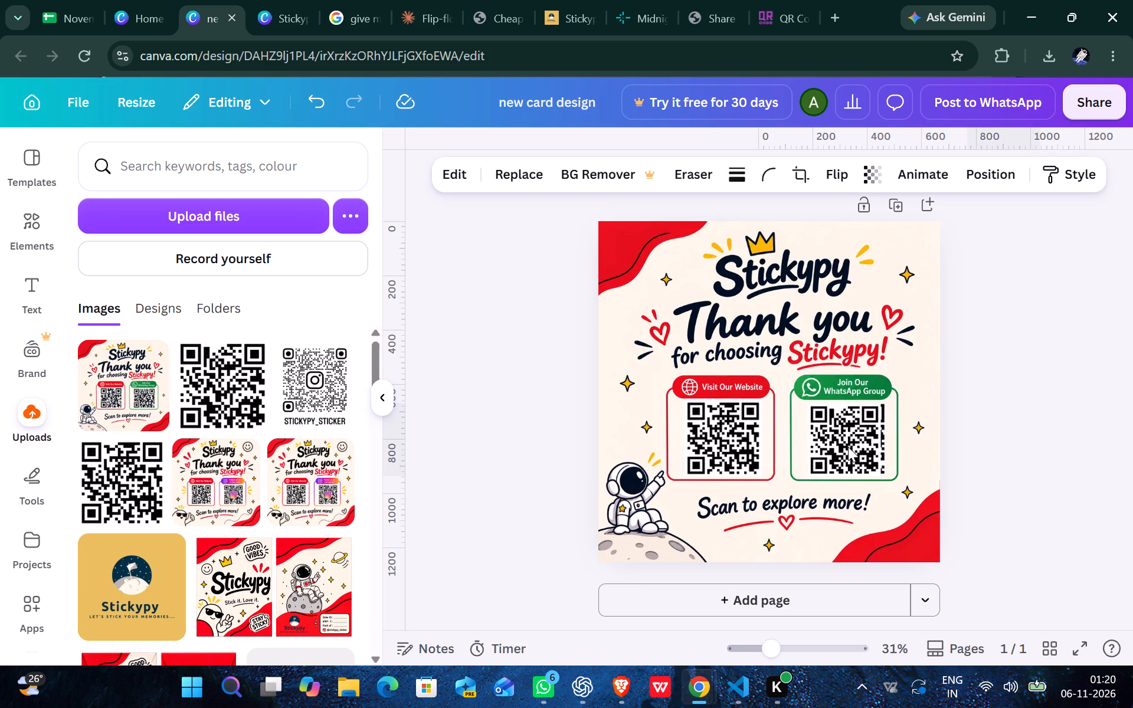
{"action": "key", "text": "Right"}
{"action": "key", "text": "Right"}
{"action": "key", "text": "Right"}
{"action": "key", "text": "Right"}
{"action": "key", "text": "Right"}
{"action": "key", "text": "Right"}
{"action": "key", "text": "Right"}
{"action": "key", "text": "Right"}
{"action": "key", "text": "Right"}
{"action": "key", "text": "Right"}
{"action": "key", "text": "Right"}
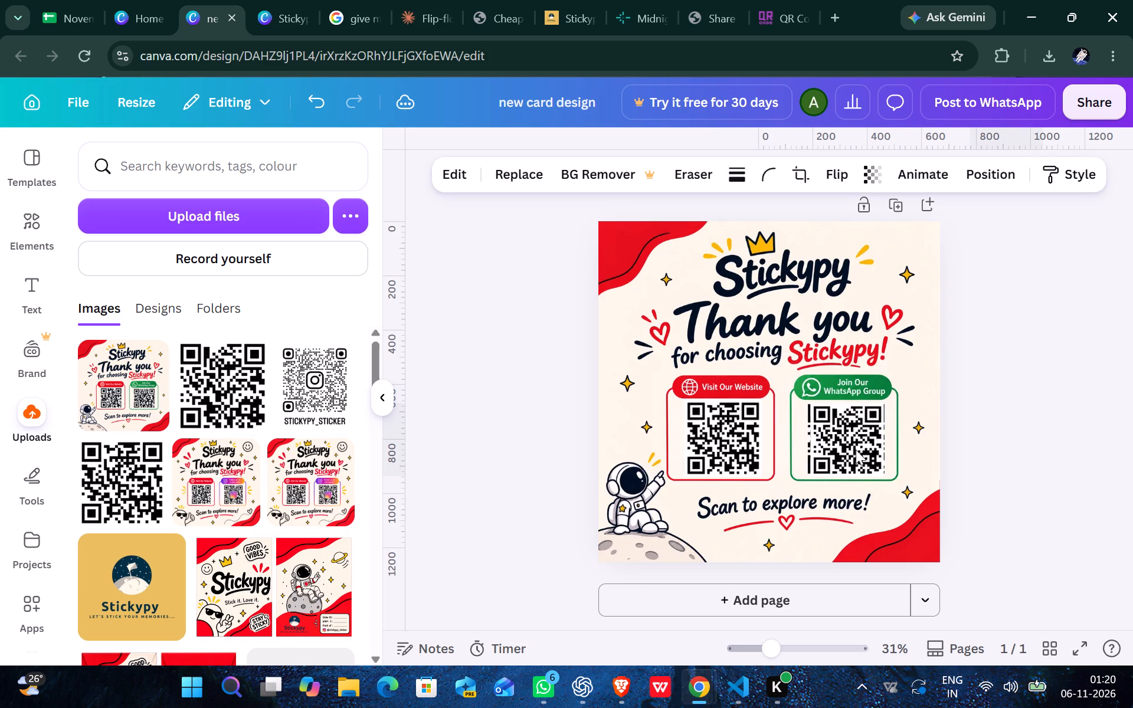
Shift the WhatsApp QR code slightly left to cover the left edge of the printed code beneath it.
{"action": "left_click_drag", "start_coordinate": [772, 646], "coordinate": [807, 646]}
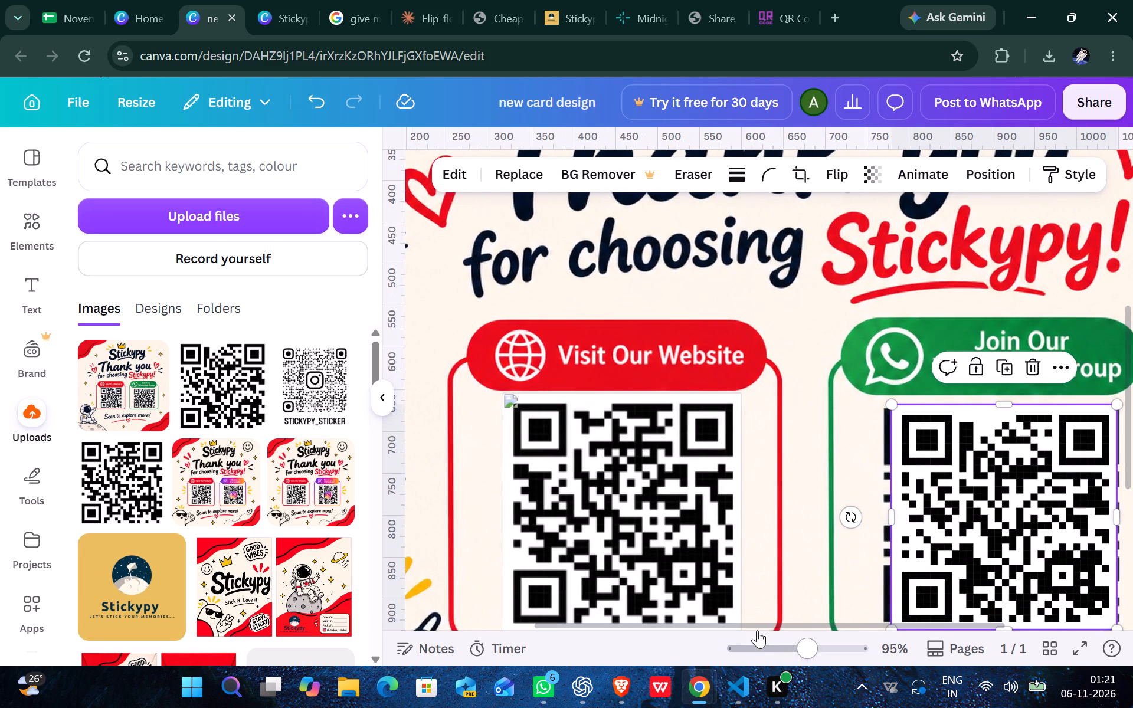
{"action": "left_click_drag", "start_coordinate": [762, 623], "coordinate": [902, 622]}
{"action": "left_click_drag", "start_coordinate": [792, 523], "coordinate": [787, 523]}
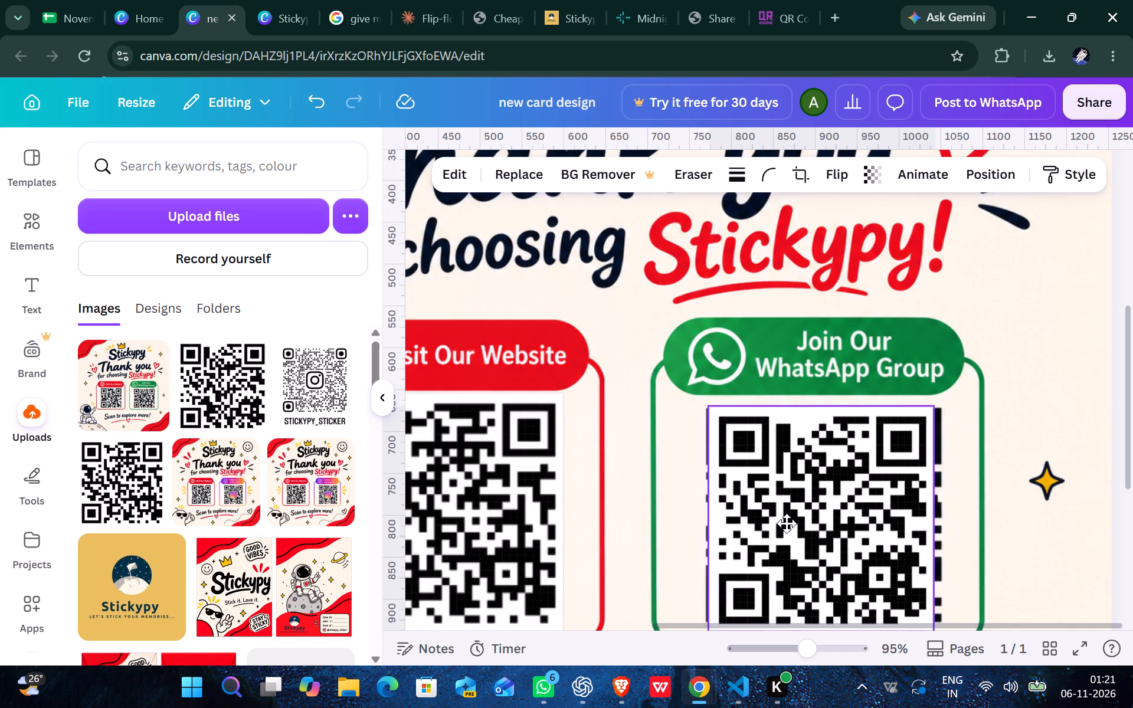
{"action": "left_click_drag", "start_coordinate": [787, 523], "coordinate": [782, 523]}
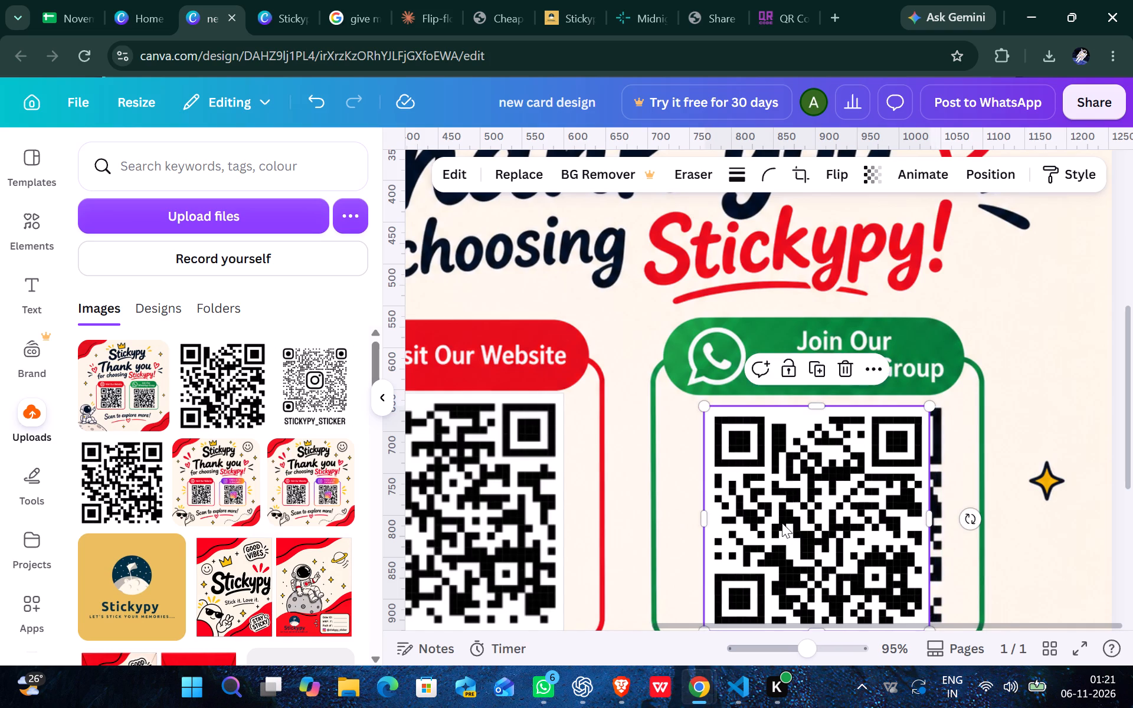
{"action": "left_click", "coordinate": [994, 440]}
Enlarge the WhatsApp QR code to about 285 wide, covering the right edge of the printed code beneath it.
{"action": "scroll", "coordinate": [954, 558], "scroll_direction": "down", "scroll_amount": 2}
{"action": "left_click", "coordinate": [891, 409]}
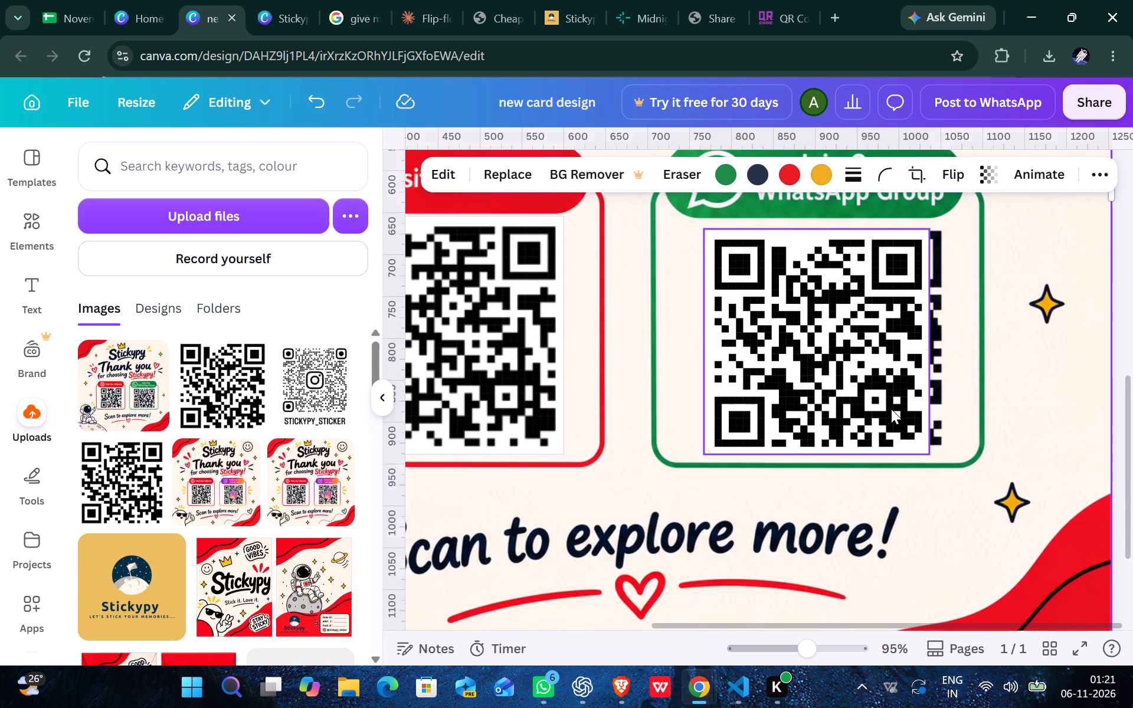
{"action": "left_click_drag", "start_coordinate": [931, 229], "coordinate": [942, 229]}
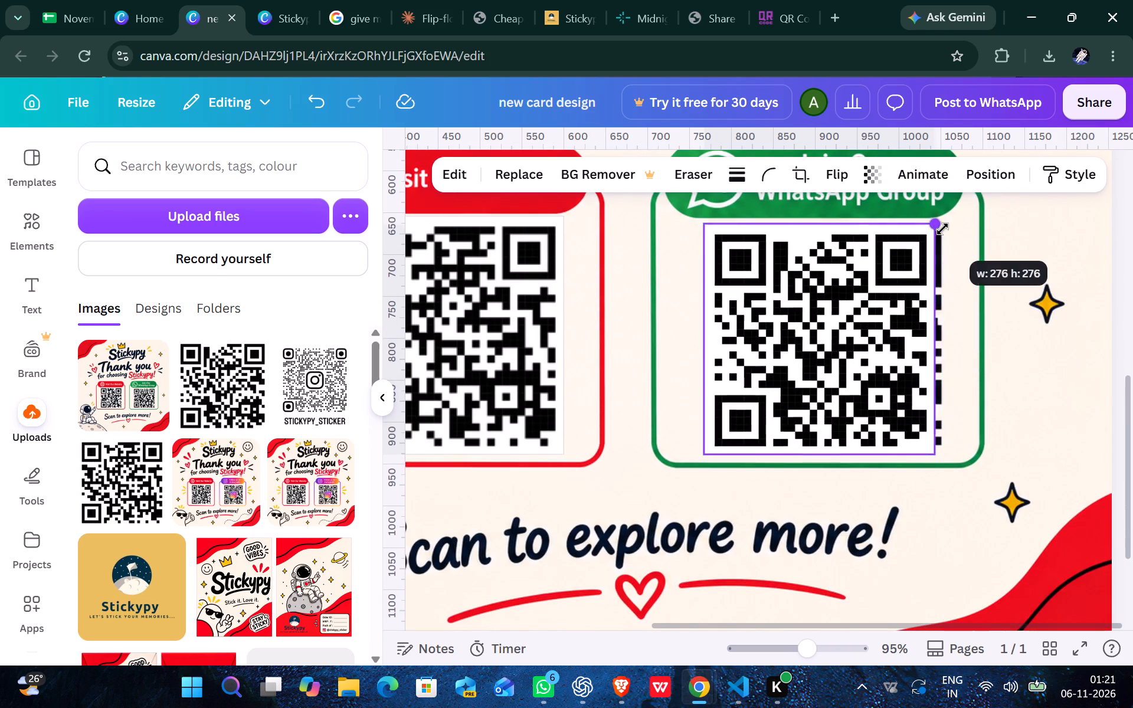
{"action": "left_click_drag", "start_coordinate": [942, 229], "coordinate": [947, 229]}
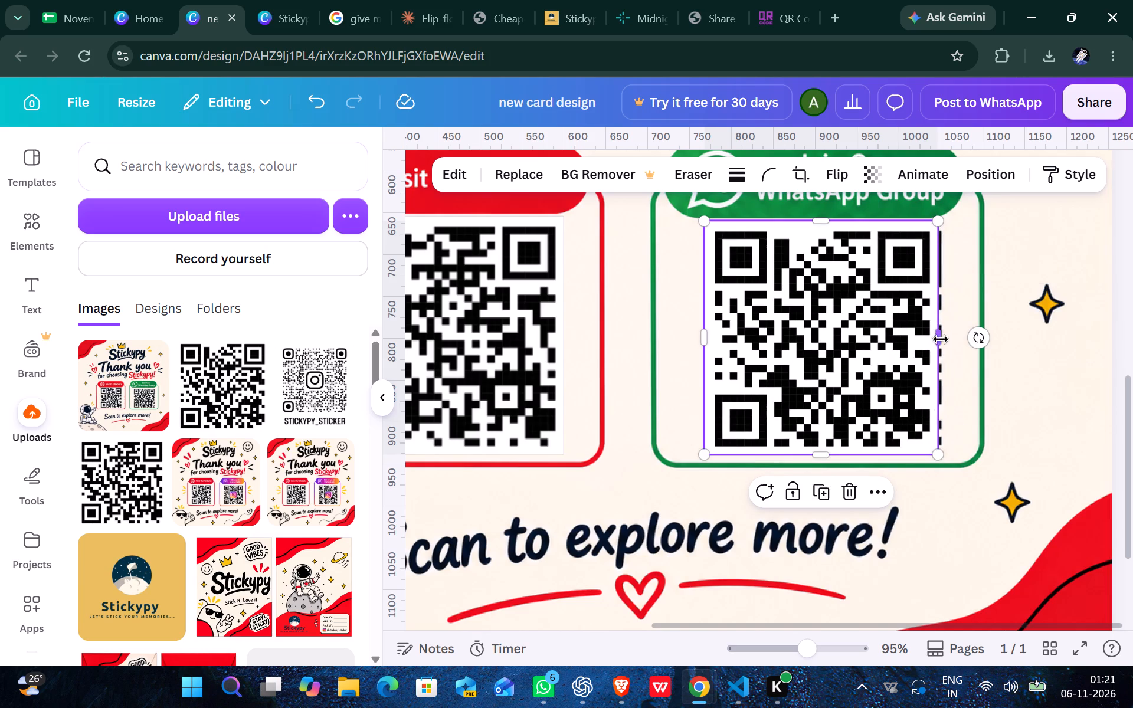
{"action": "left_click_drag", "start_coordinate": [940, 457], "coordinate": [951, 455]}
{"action": "left_click_drag", "start_coordinate": [826, 457], "coordinate": [836, 452]}
{"action": "left_click", "coordinate": [1037, 450]}
Reduce the WhatsApp QR code's height slightly from its top edge, below the green Join Our WhatsApp Group label.
{"action": "scroll", "coordinate": [1029, 456], "scroll_direction": "up", "scroll_amount": 1}
{"action": "left_click", "coordinate": [906, 455]}
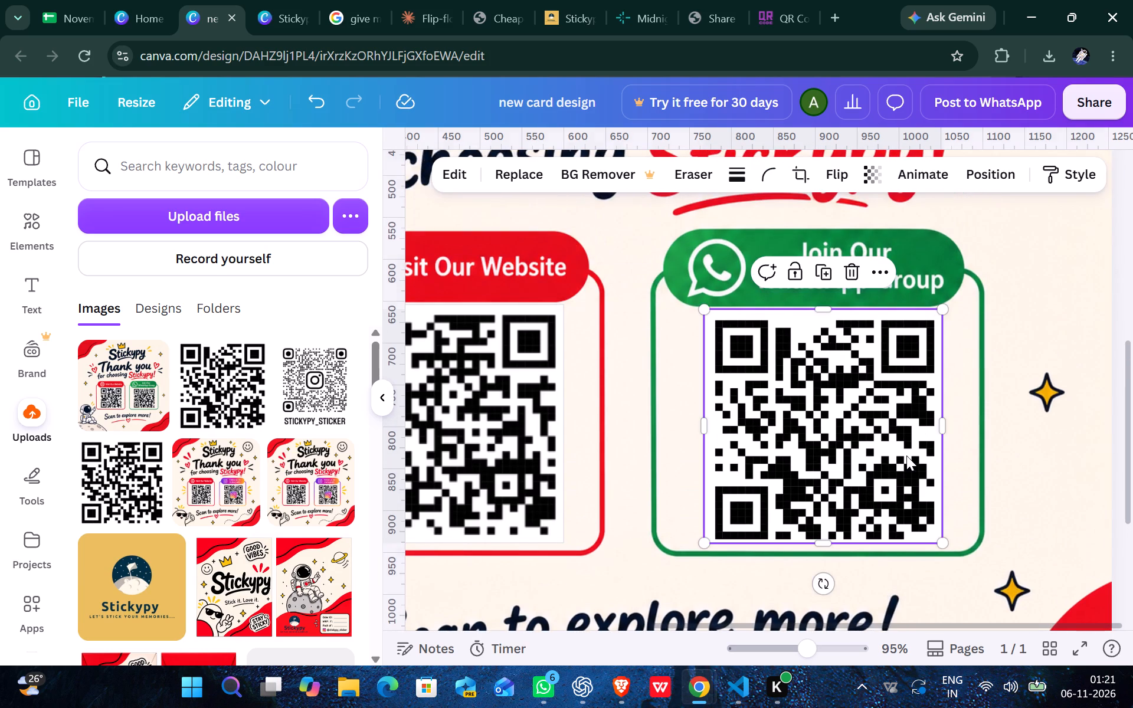
{"action": "left_click_drag", "start_coordinate": [824, 313], "coordinate": [831, 315]}
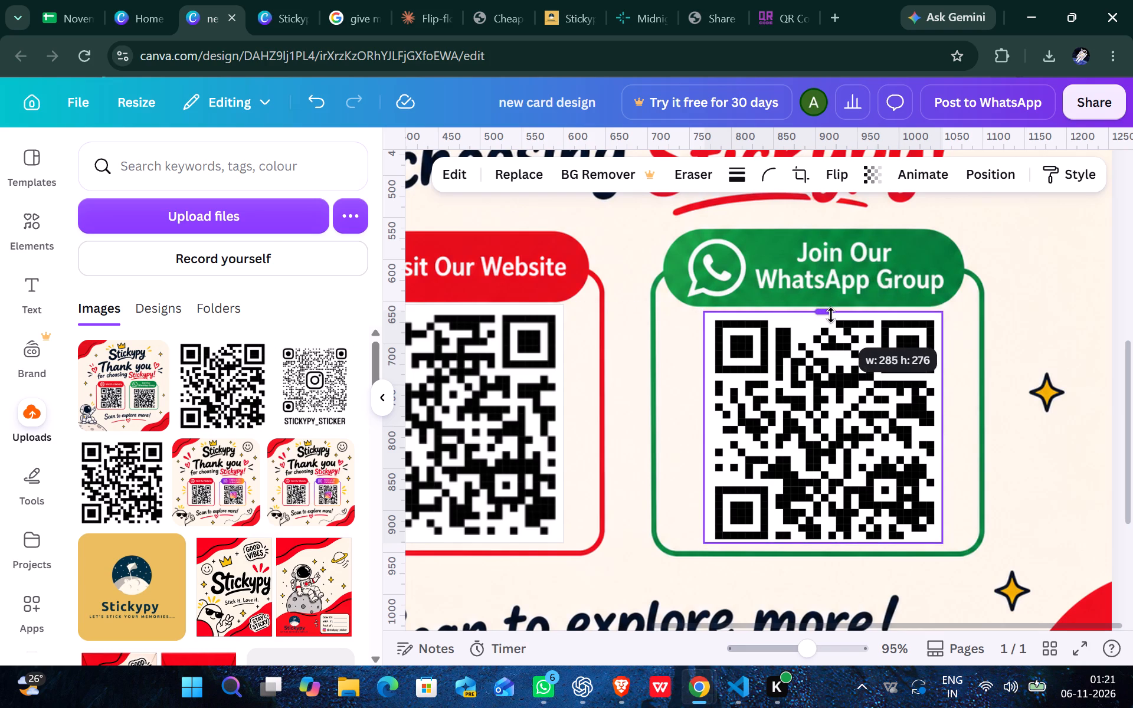
{"action": "left_click_drag", "start_coordinate": [831, 315], "coordinate": [833, 319]}
{"action": "left_click", "coordinate": [1018, 368]}
Review the whole thank-you card with both QR codes in place.
{"action": "left_click_drag", "start_coordinate": [808, 640], "coordinate": [796, 650]}
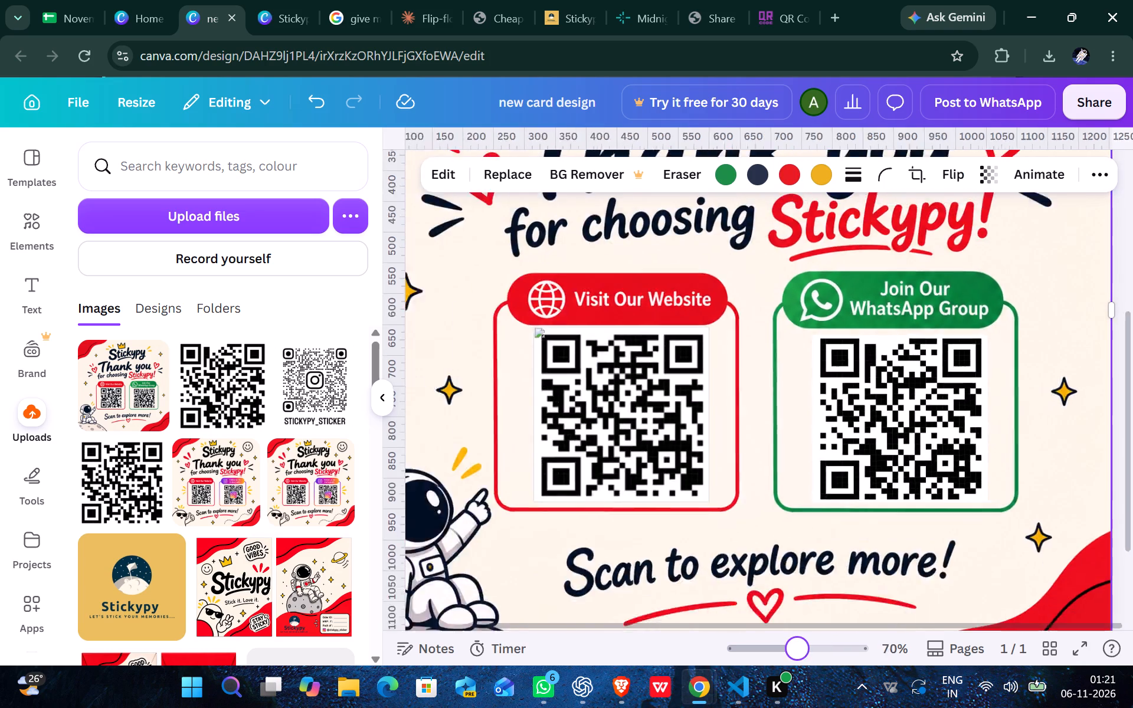
{"action": "left_click_drag", "start_coordinate": [796, 650], "coordinate": [772, 670]}
{"action": "scroll", "coordinate": [1028, 541], "scroll_direction": "up", "scroll_amount": 1}
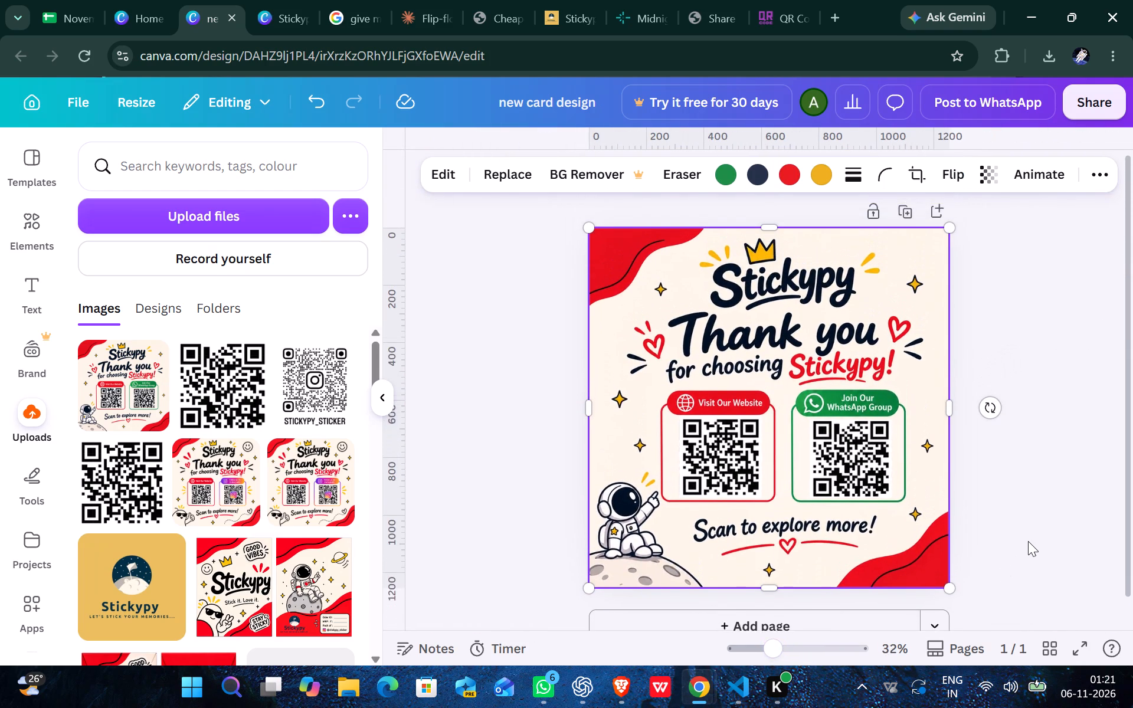
{"action": "scroll", "coordinate": [1028, 541], "scroll_direction": "down", "scroll_amount": 1}
{"action": "scroll", "coordinate": [1027, 536], "scroll_direction": "up", "scroll_amount": 2}
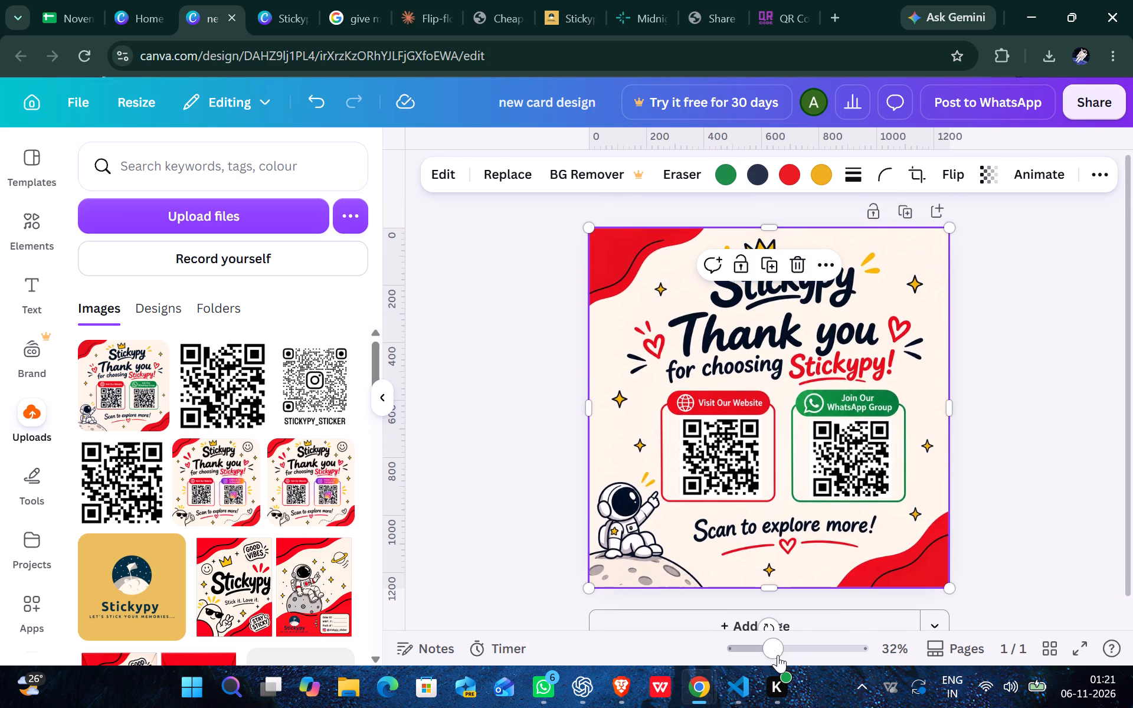
Focus on the card's top-left corner, hide the uploaded images, and activate the Draw tool.
{"action": "left_click_drag", "start_coordinate": [773, 650], "coordinate": [802, 650]}
{"action": "scroll", "coordinate": [778, 564], "scroll_direction": "up", "scroll_amount": 4}
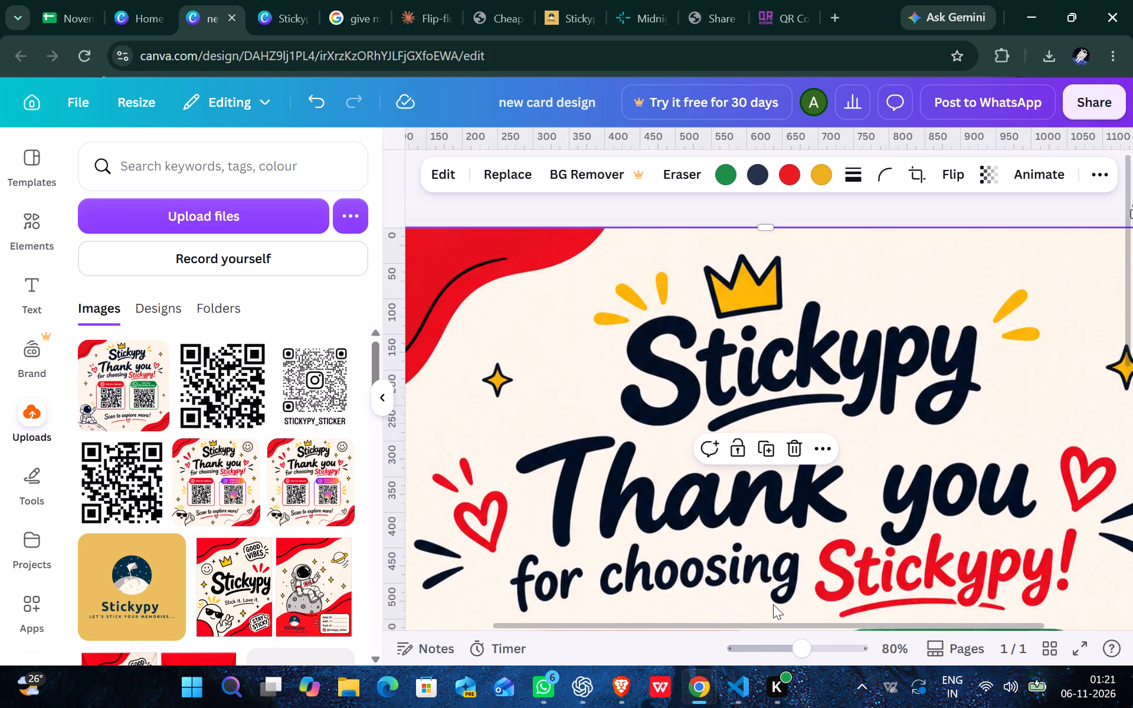
{"action": "left_click_drag", "start_coordinate": [773, 625], "coordinate": [564, 642]}
{"action": "scroll", "coordinate": [631, 510], "scroll_direction": "up", "scroll_amount": 2}
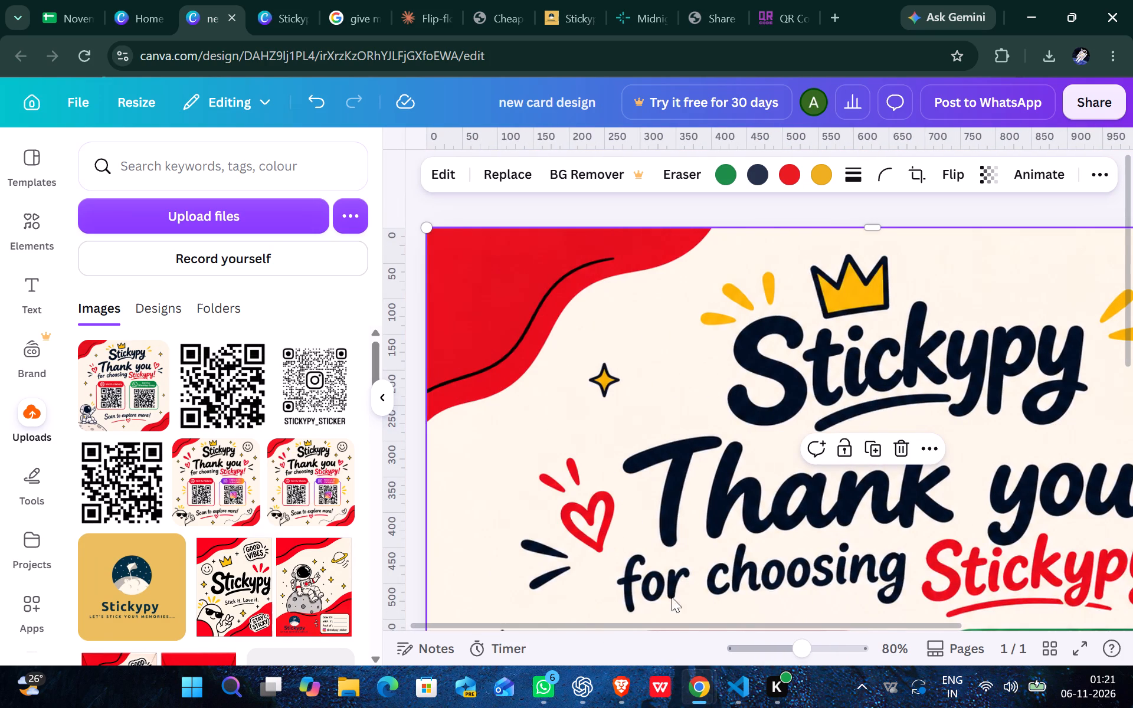
{"action": "left_click_drag", "start_coordinate": [801, 647], "coordinate": [814, 647]}
{"action": "left_click_drag", "start_coordinate": [734, 627], "coordinate": [555, 627]}
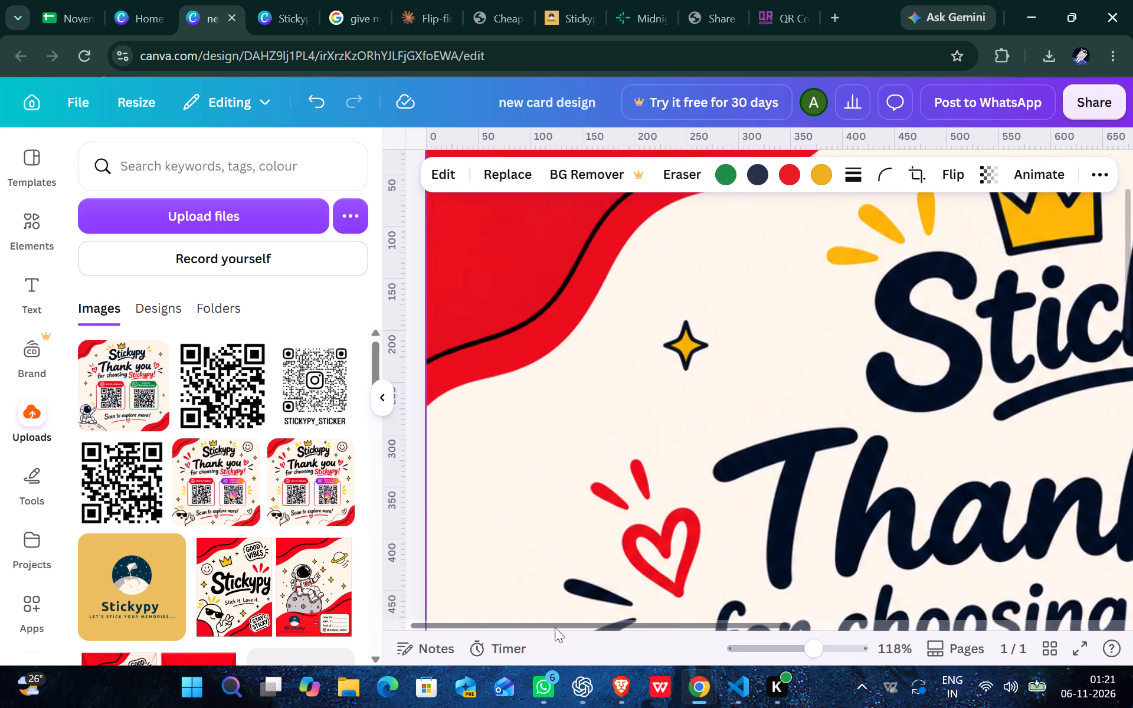
{"action": "left_click_drag", "start_coordinate": [555, 627], "coordinate": [464, 625]}
{"action": "scroll", "coordinate": [630, 517], "scroll_direction": "up", "scroll_amount": 4}
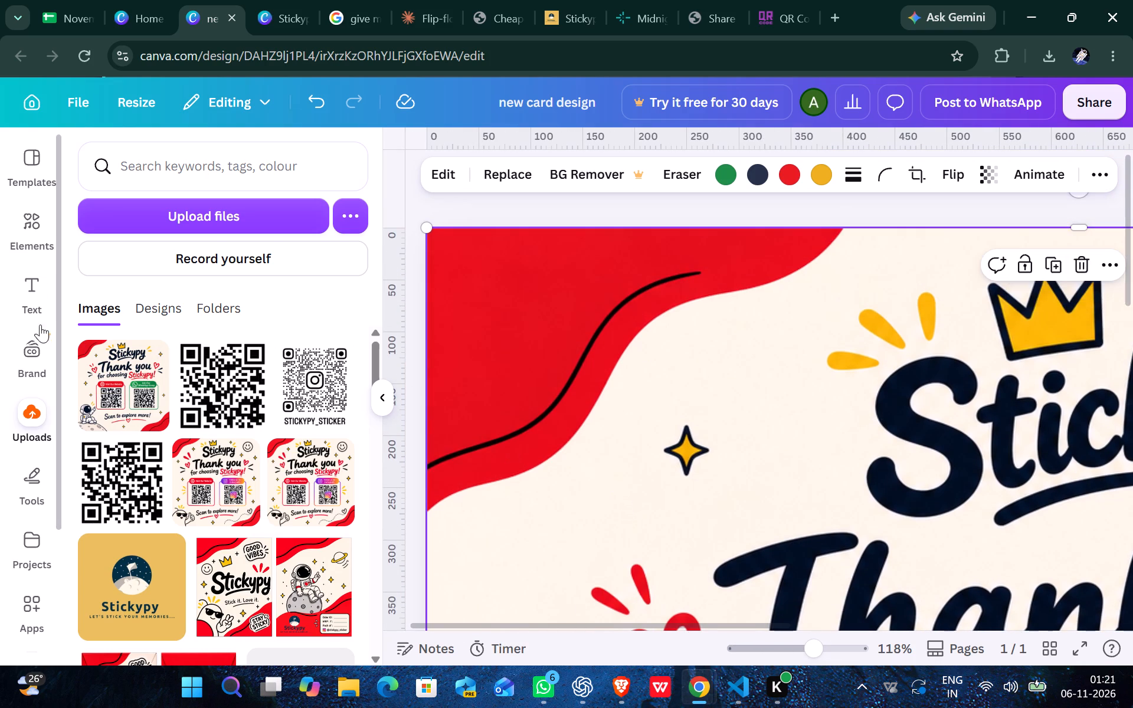
{"action": "left_click", "coordinate": [385, 396]}
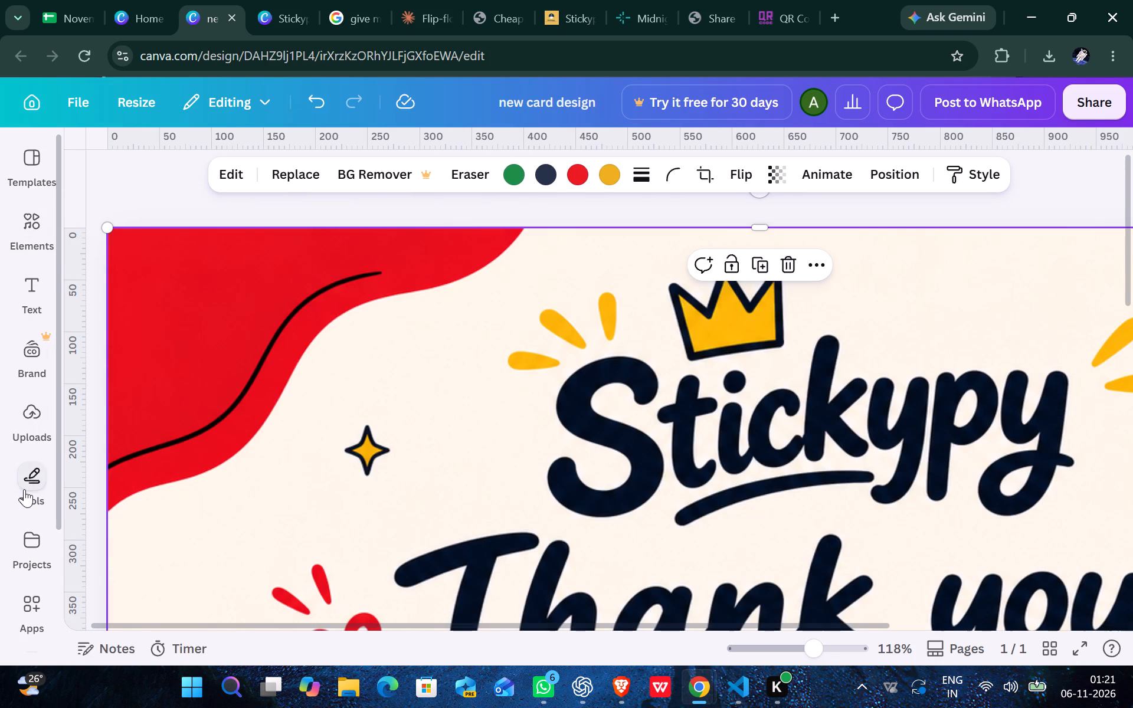
{"action": "left_click", "coordinate": [24, 489]}
{"action": "left_click", "coordinate": [88, 268]}
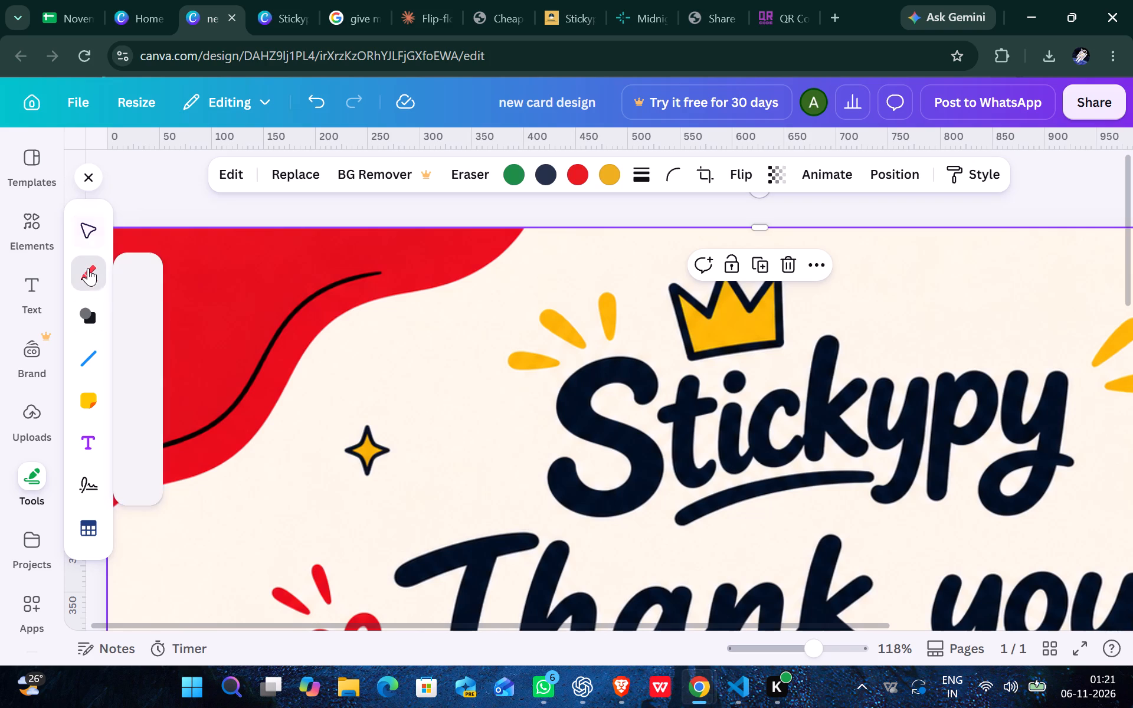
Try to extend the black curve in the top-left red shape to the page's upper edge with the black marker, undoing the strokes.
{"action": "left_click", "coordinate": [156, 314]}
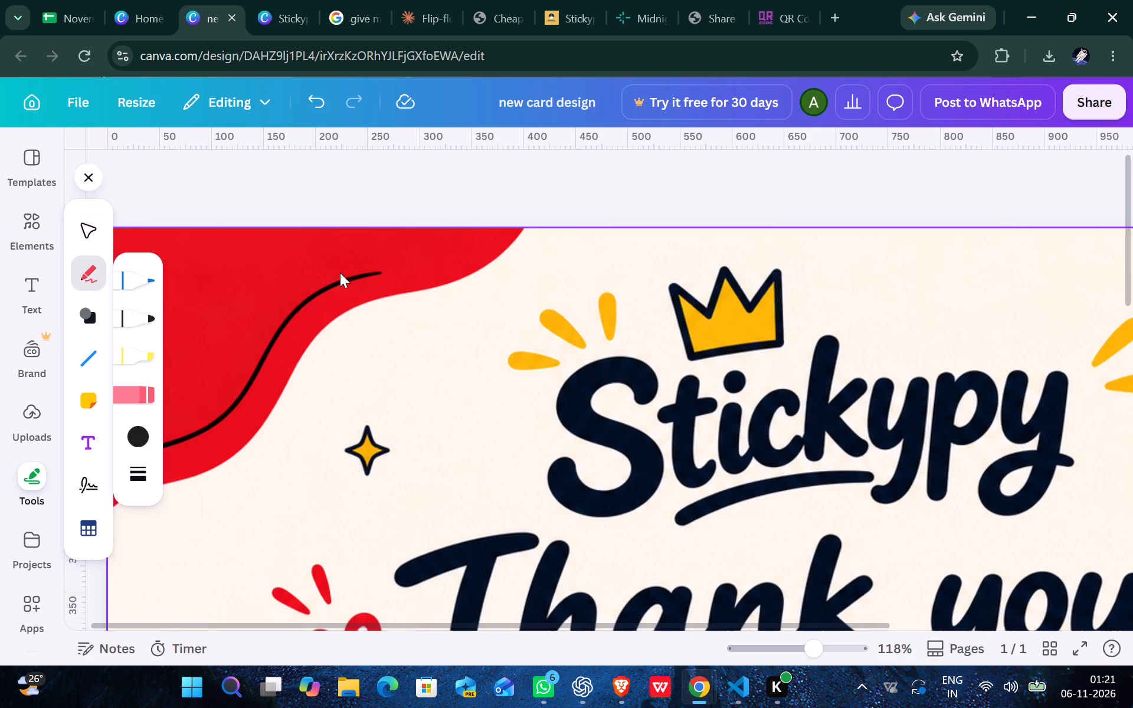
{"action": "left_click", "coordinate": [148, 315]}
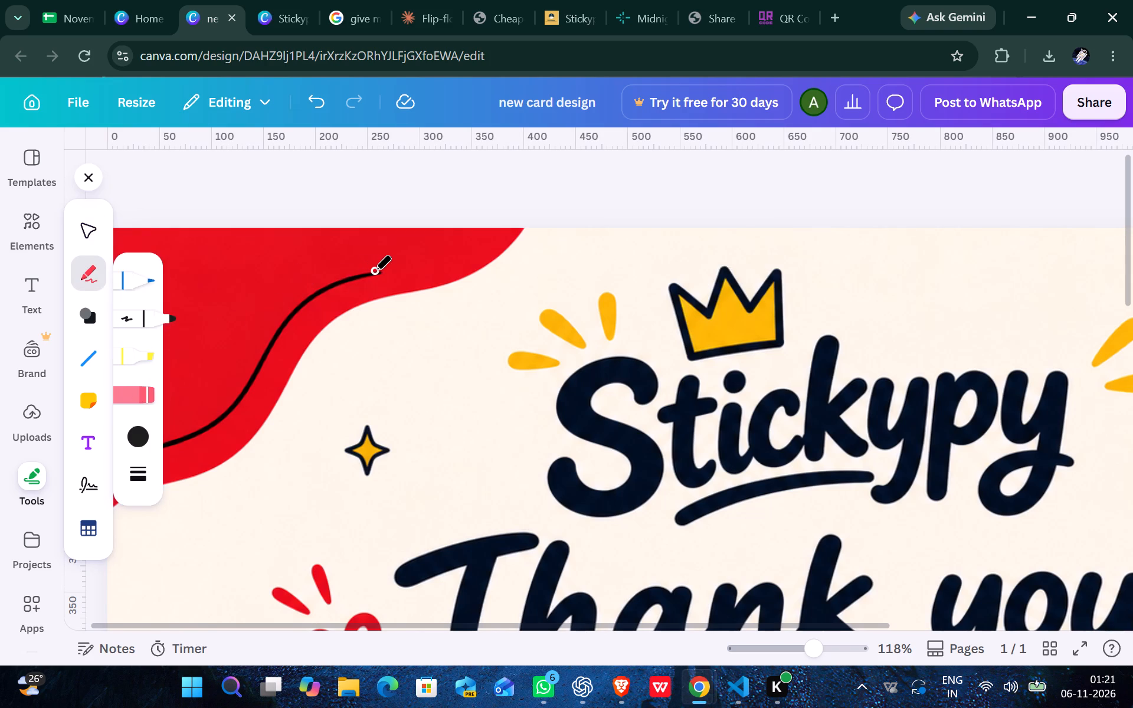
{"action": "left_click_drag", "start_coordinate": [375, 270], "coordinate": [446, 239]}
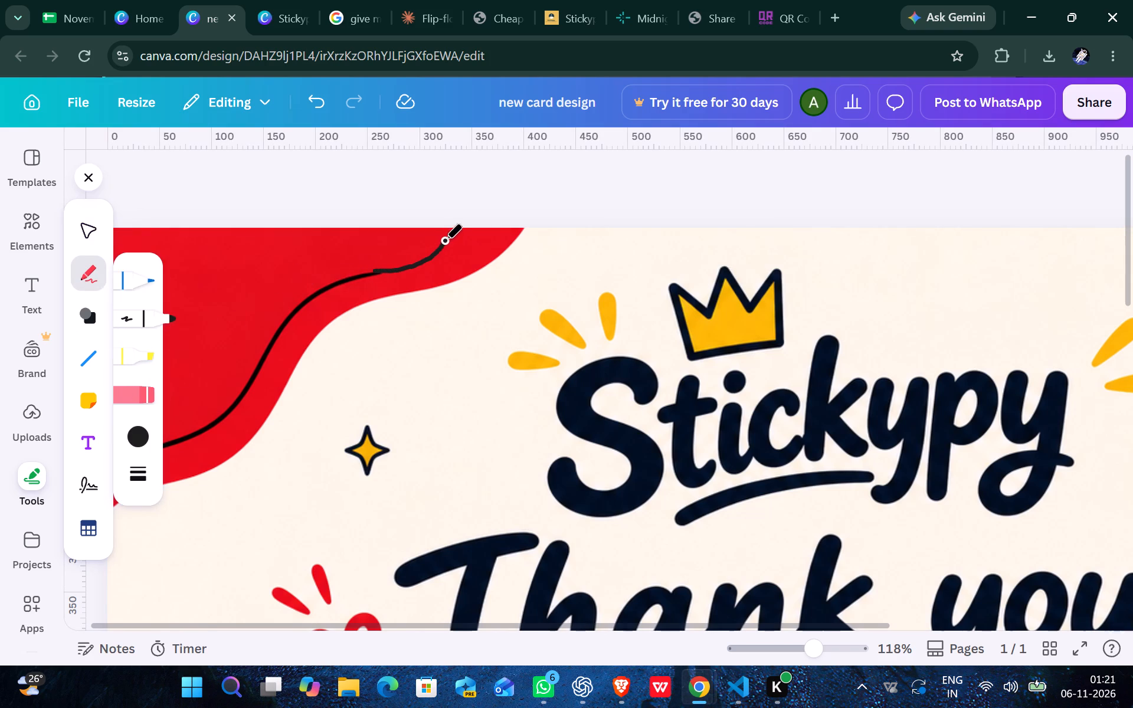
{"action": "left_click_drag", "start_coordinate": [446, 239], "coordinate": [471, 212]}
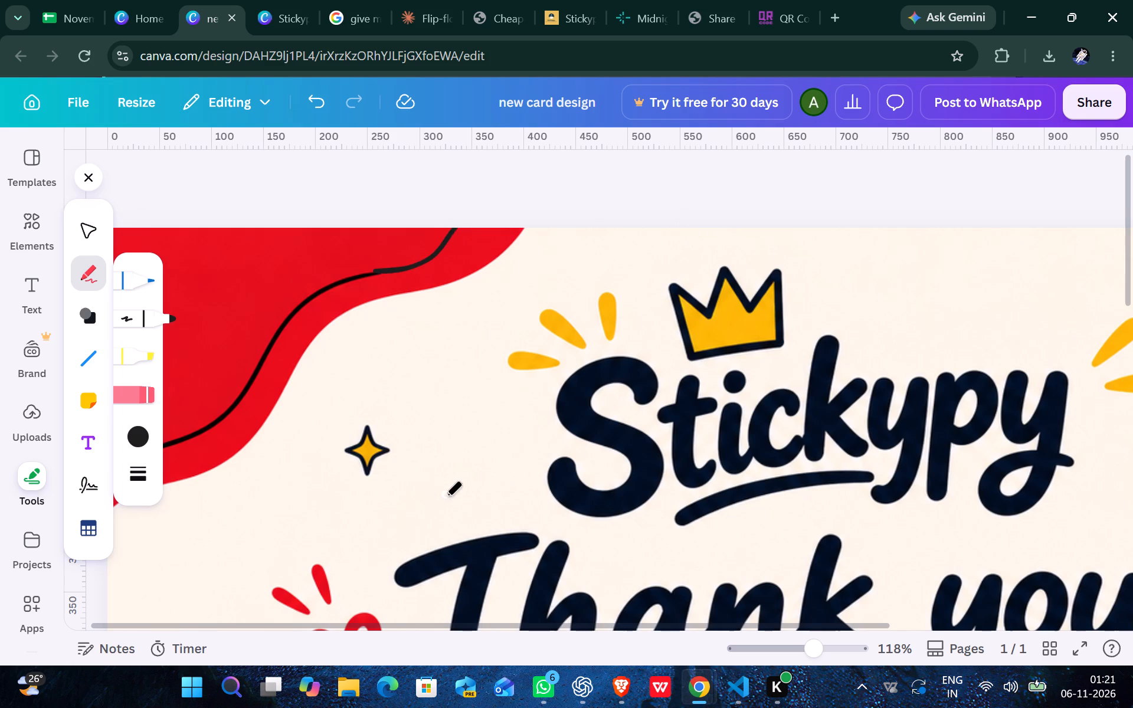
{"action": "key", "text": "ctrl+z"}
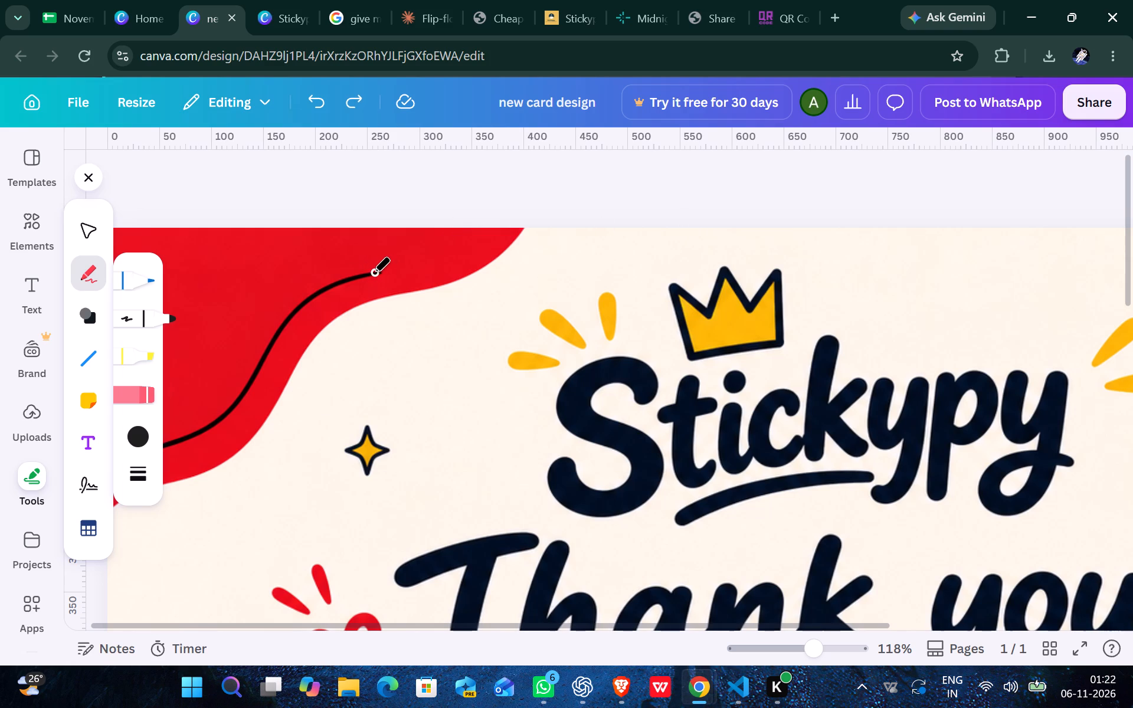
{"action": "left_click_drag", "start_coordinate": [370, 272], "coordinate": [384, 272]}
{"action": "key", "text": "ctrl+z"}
Set the marker weight to 3 with the end of the black curve in close view.
{"action": "left_click_drag", "start_coordinate": [809, 647], "coordinate": [839, 646]}
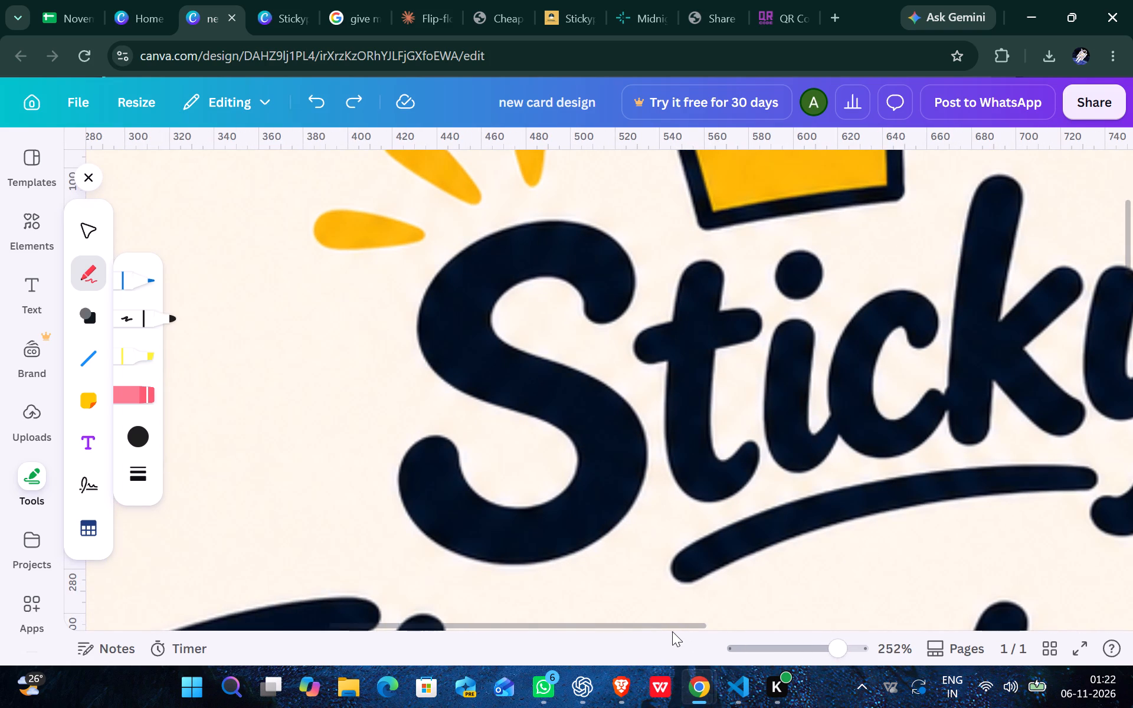
{"action": "left_click_drag", "start_coordinate": [672, 625], "coordinate": [355, 622]}
{"action": "scroll", "coordinate": [500, 427], "scroll_direction": "up", "scroll_amount": 5}
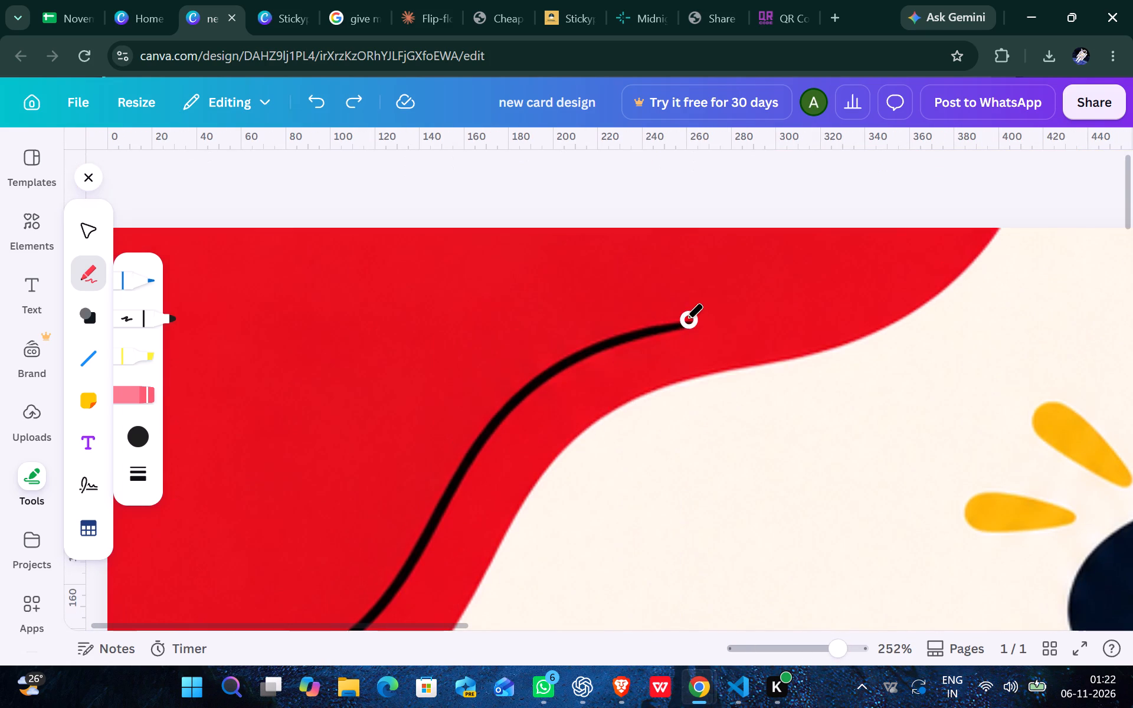
{"action": "left_click", "coordinate": [140, 470]}
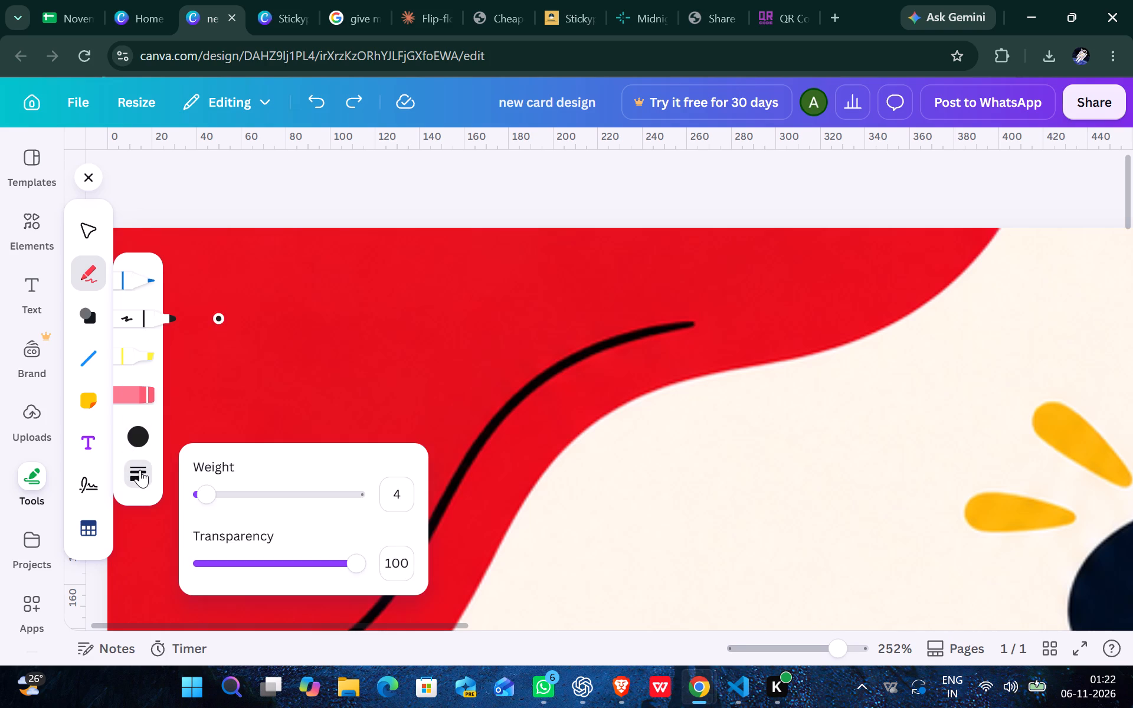
{"action": "left_click", "coordinate": [404, 494]}
{"action": "key", "text": "BackSpace"}
{"action": "key", "text": "3"}
{"action": "key", "text": "Return"}
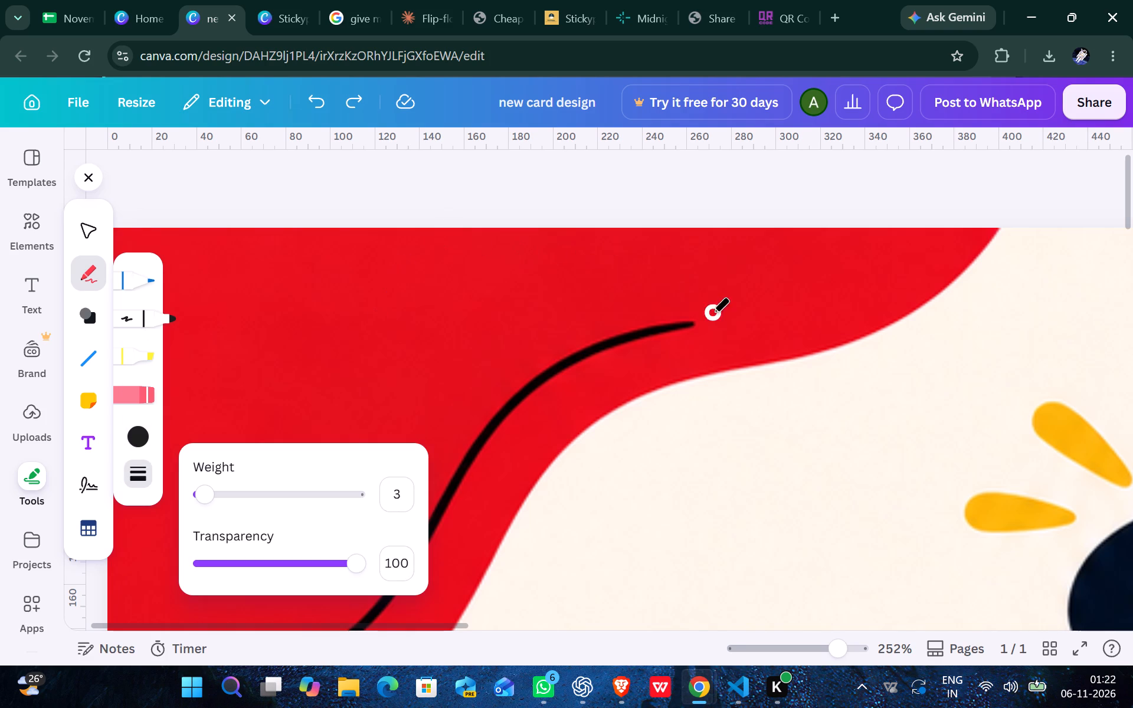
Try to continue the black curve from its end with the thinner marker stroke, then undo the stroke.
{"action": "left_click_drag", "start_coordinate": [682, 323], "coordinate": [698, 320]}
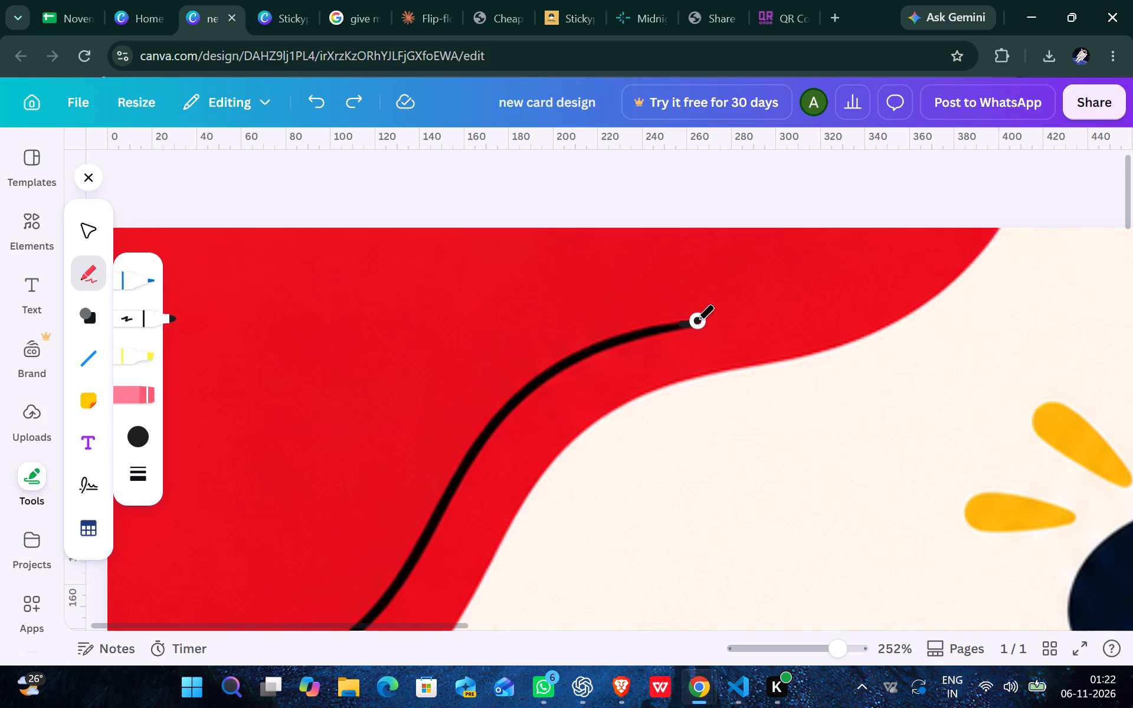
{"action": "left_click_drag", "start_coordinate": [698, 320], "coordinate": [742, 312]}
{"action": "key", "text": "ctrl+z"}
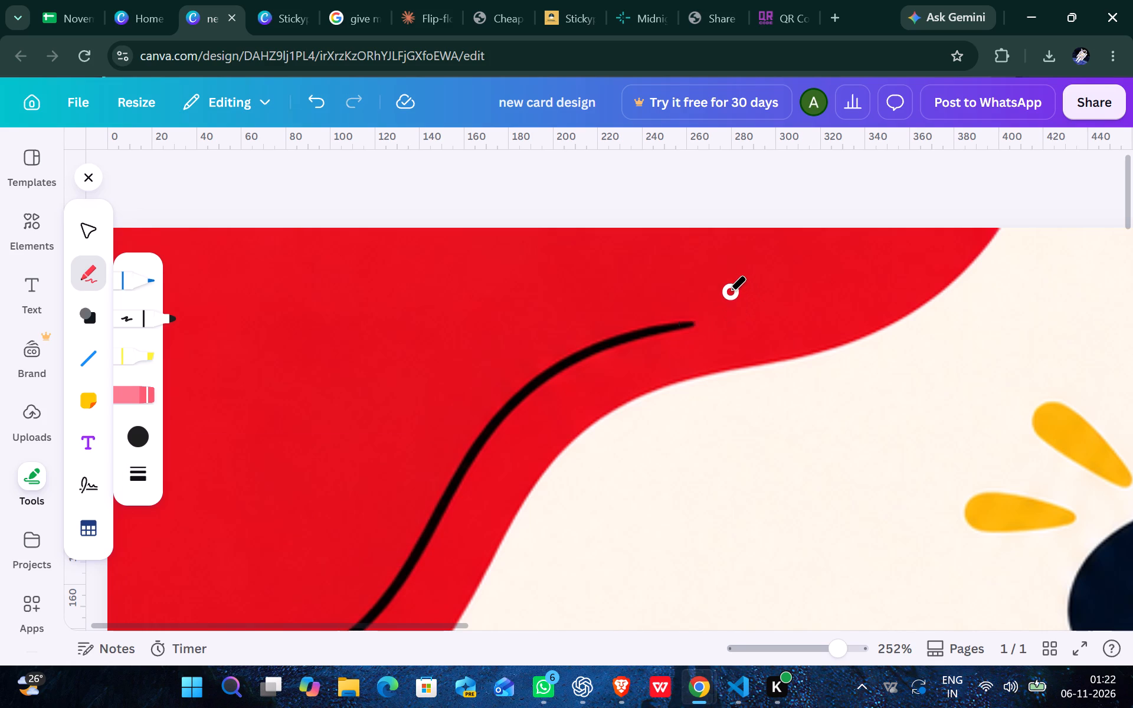
Extend the black curve in the red corner shape from its end up to the page's upper edge with the black marker.
{"action": "left_click_drag", "start_coordinate": [676, 325], "coordinate": [702, 322]}
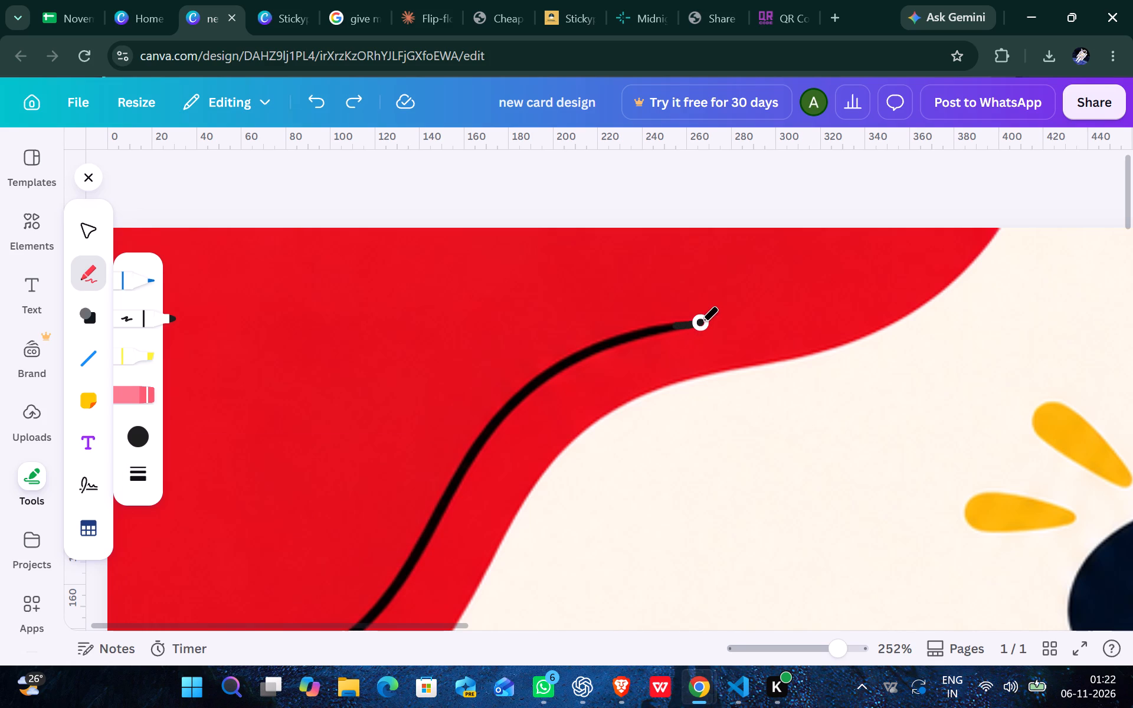
{"action": "left_click_drag", "start_coordinate": [702, 322], "coordinate": [791, 265]}
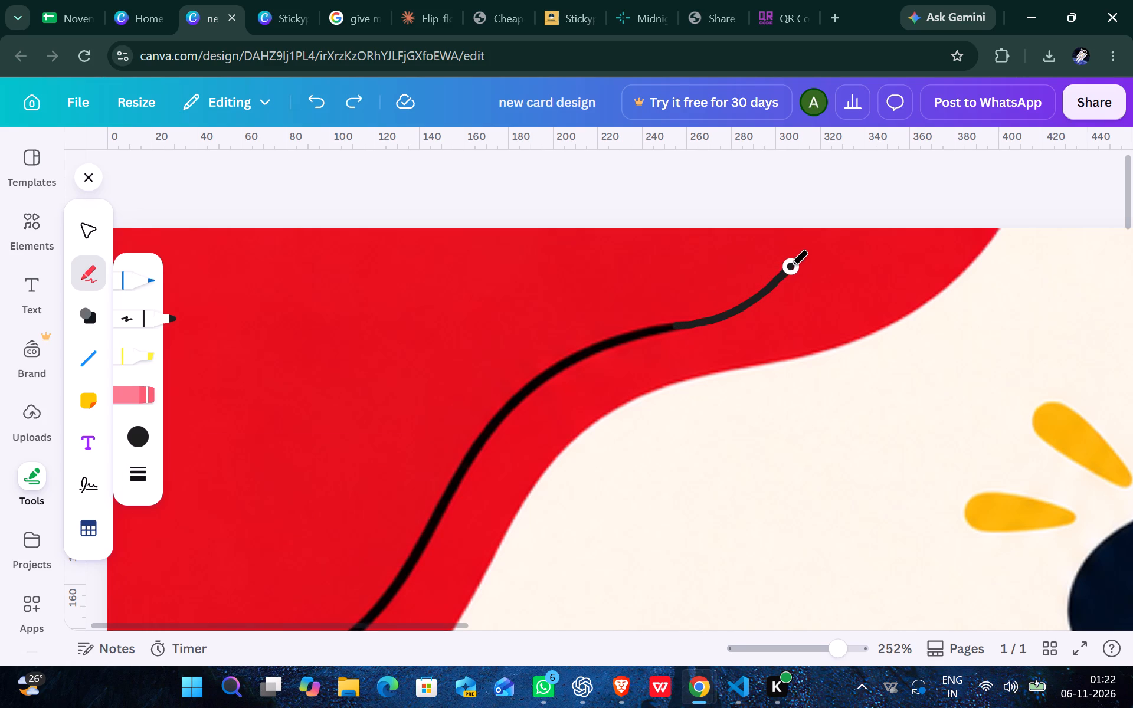
{"action": "left_click_drag", "start_coordinate": [791, 265], "coordinate": [856, 204]}
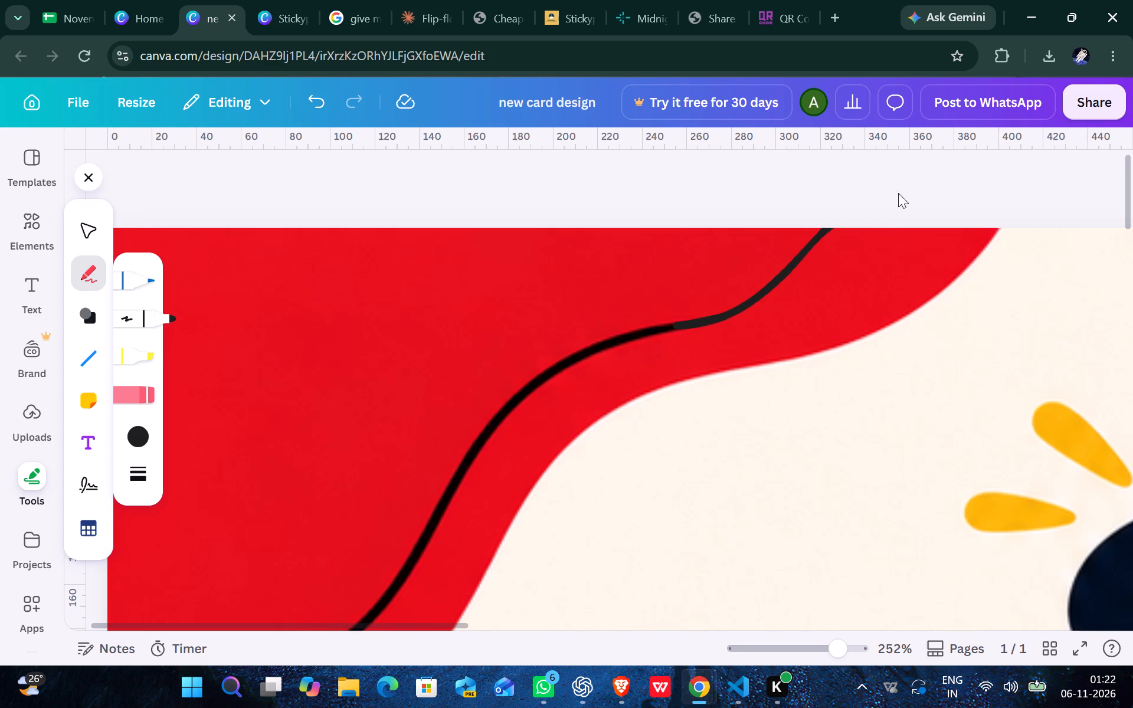
Add a black rounded rectangle, shrink it to a wide bar, and place it over the Join Our WhatsApp Group header.
{"action": "left_click_drag", "start_coordinate": [837, 650], "coordinate": [799, 663]}
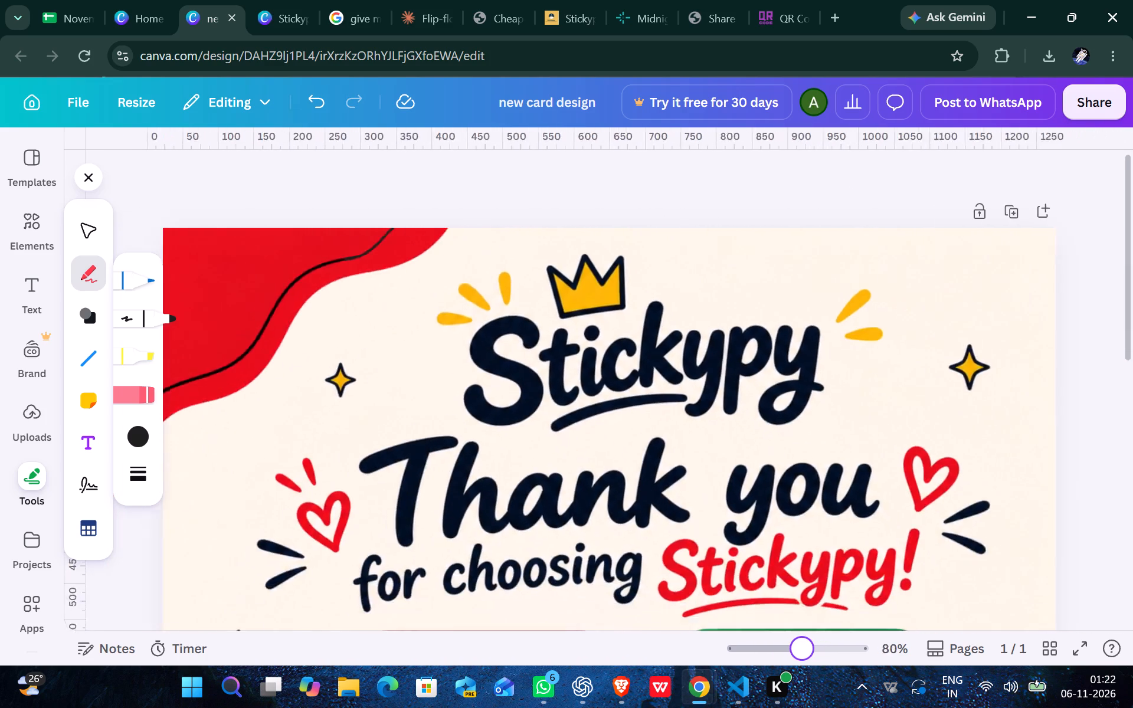
{"action": "left_click_drag", "start_coordinate": [799, 663], "coordinate": [767, 665]}
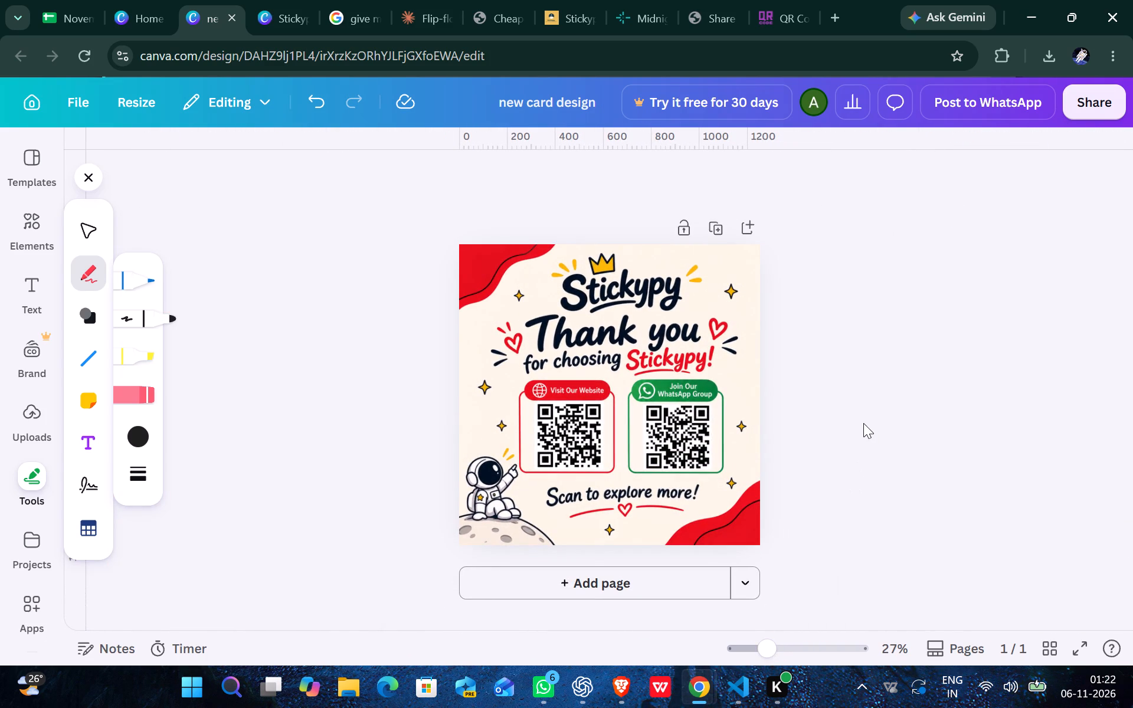
{"action": "left_click_drag", "start_coordinate": [765, 641], "coordinate": [780, 647]}
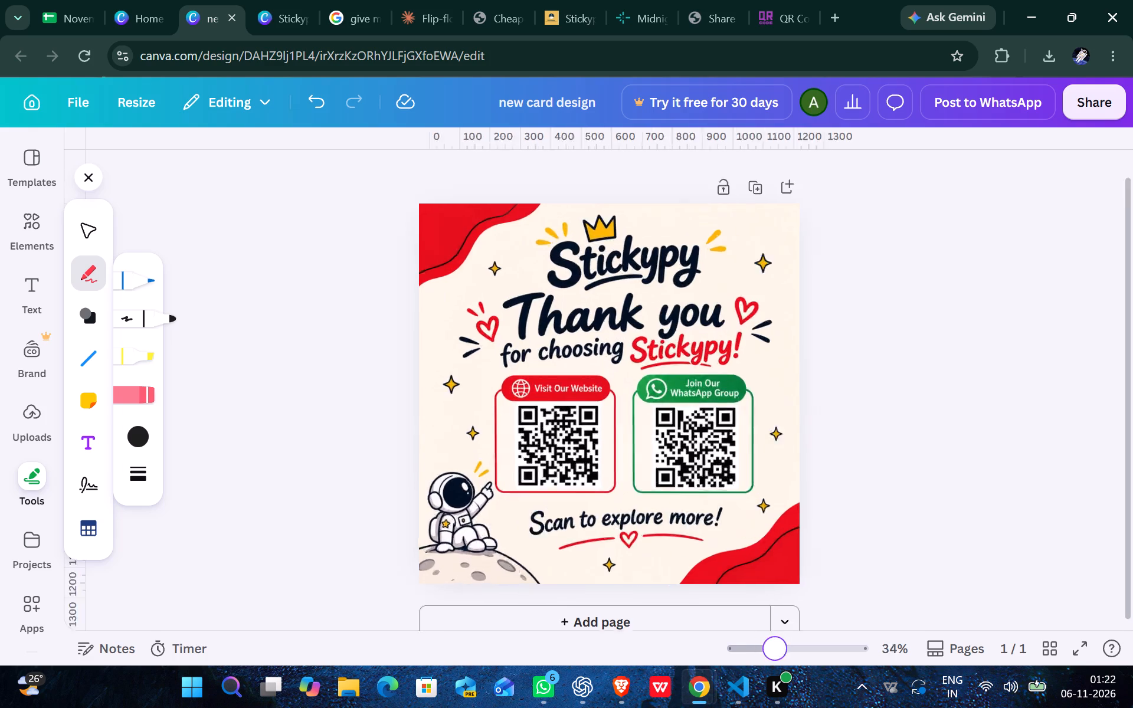
{"action": "left_click_drag", "start_coordinate": [780, 647], "coordinate": [811, 651]}
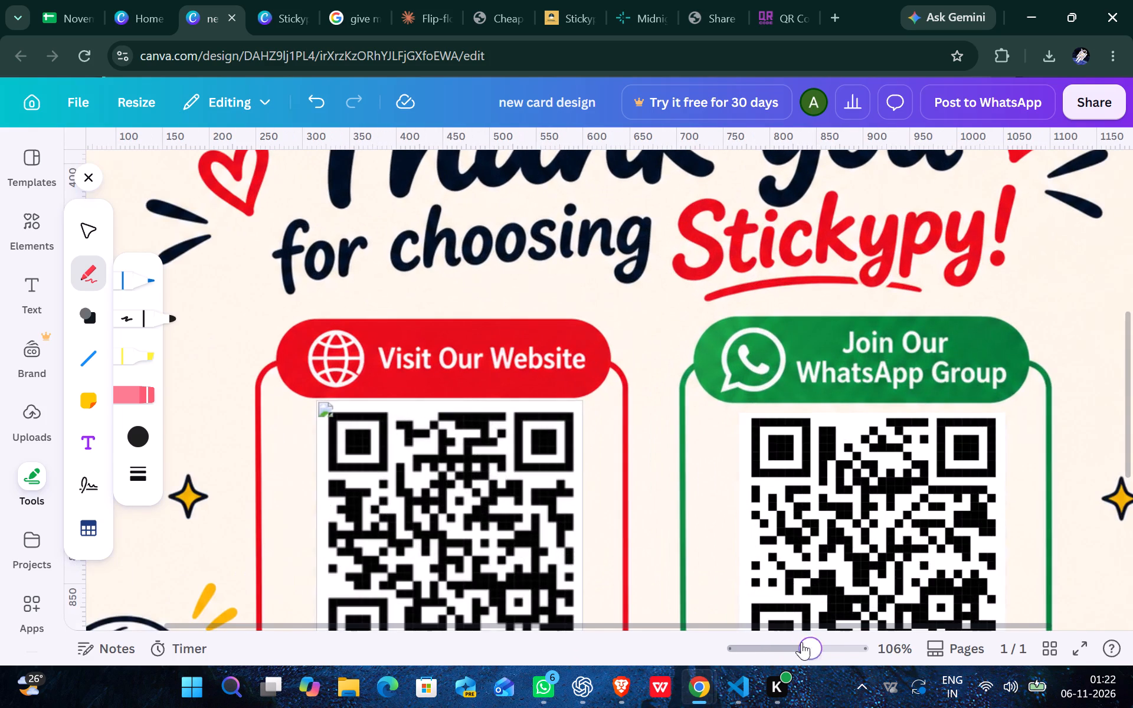
{"action": "left_click", "coordinate": [23, 229]}
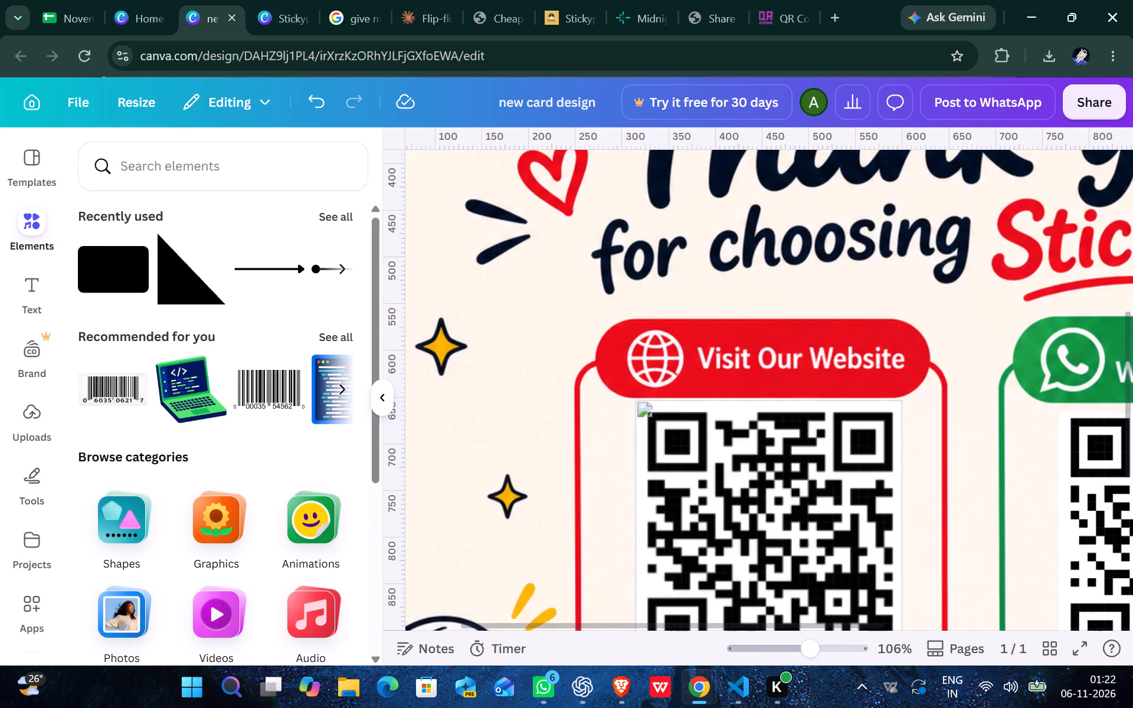
{"action": "left_click", "coordinate": [114, 267]}
{"action": "left_click", "coordinate": [385, 395]}
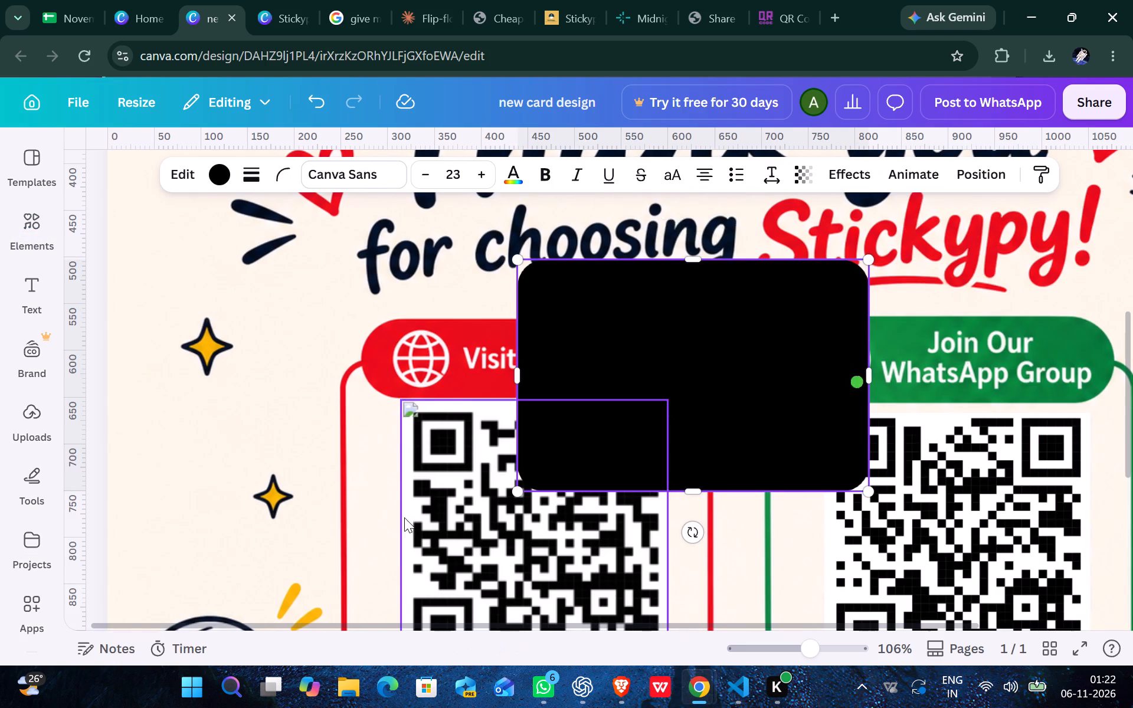
{"action": "left_click_drag", "start_coordinate": [818, 644], "coordinate": [781, 666]}
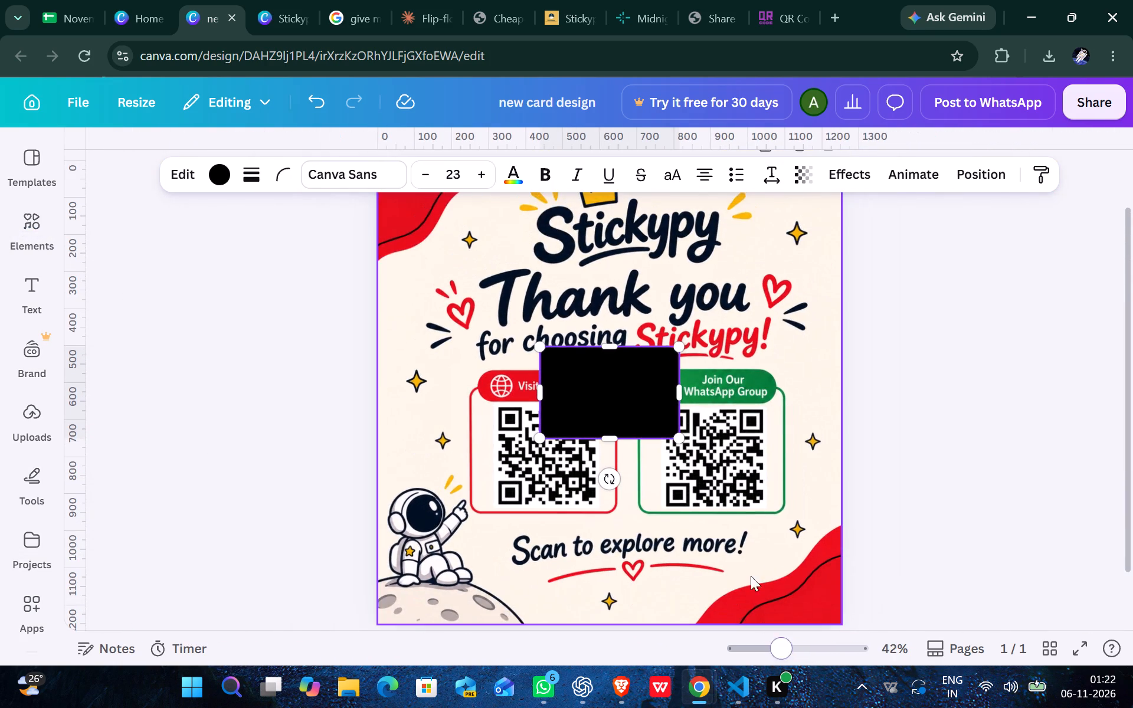
{"action": "left_click_drag", "start_coordinate": [677, 346], "coordinate": [641, 427]}
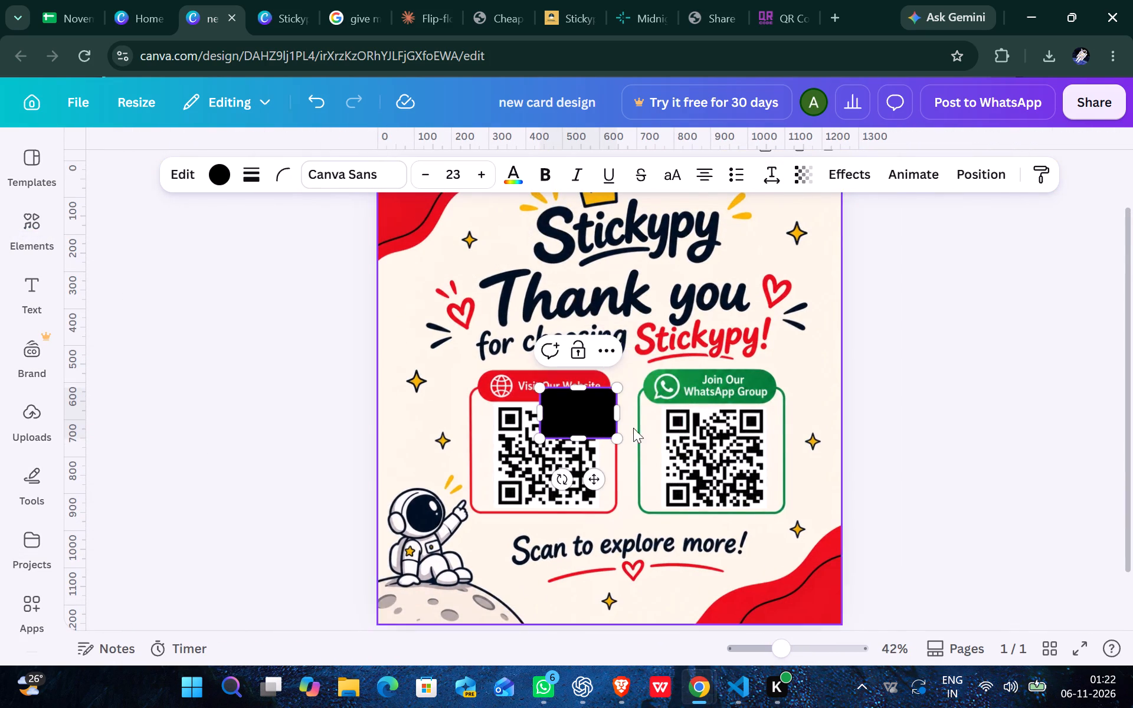
{"action": "left_click_drag", "start_coordinate": [615, 414], "coordinate": [746, 399]}
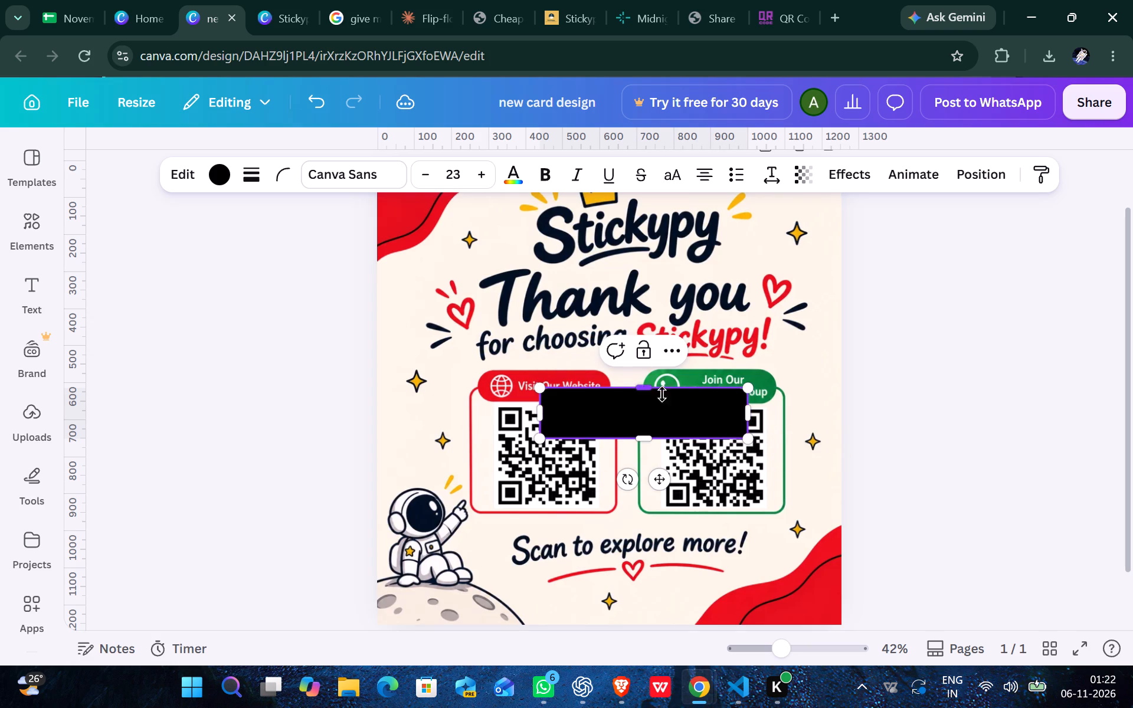
{"action": "left_click_drag", "start_coordinate": [746, 385], "coordinate": [691, 469]}
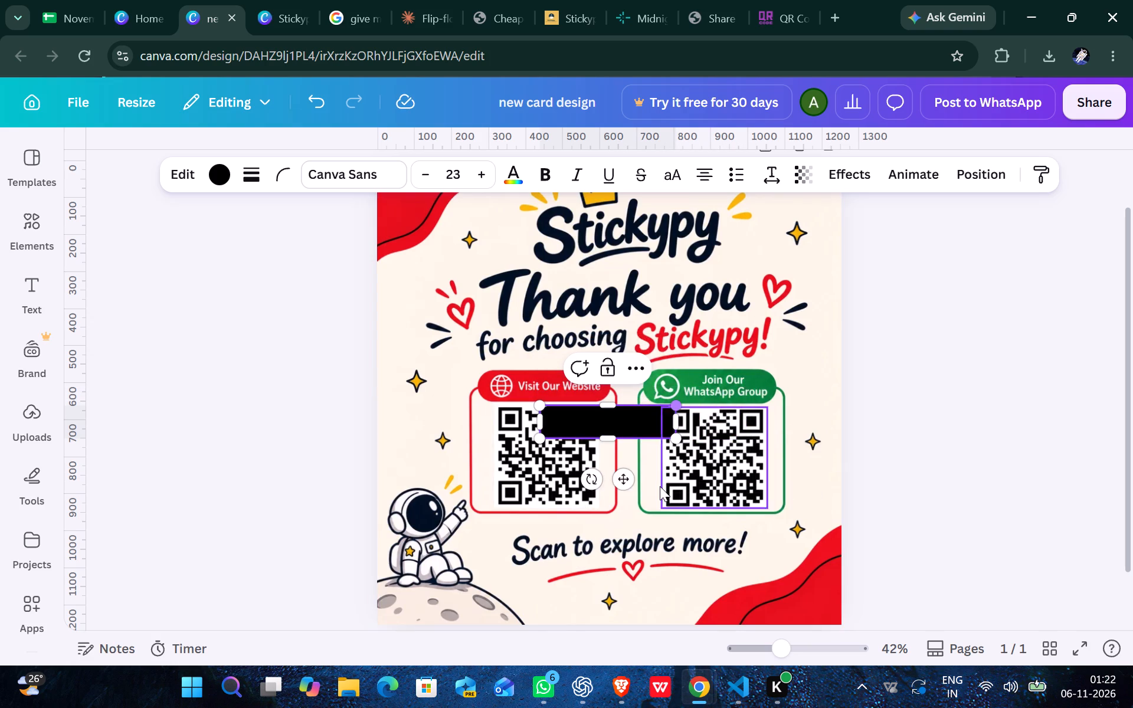
{"action": "left_click_drag", "start_coordinate": [624, 482], "coordinate": [729, 450]}
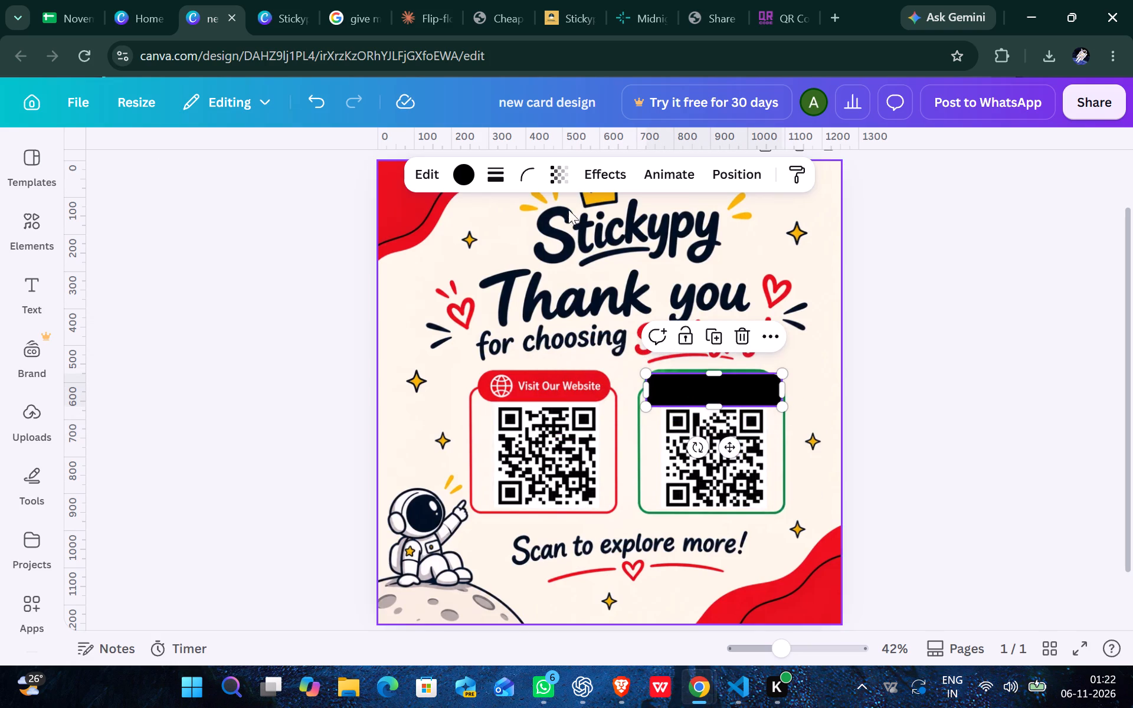
Increase the black bar's corner rounding until its ends form a pill shape.
{"action": "left_click", "coordinate": [518, 169]}
{"action": "left_click_drag", "start_coordinate": [470, 248], "coordinate": [480, 247]}
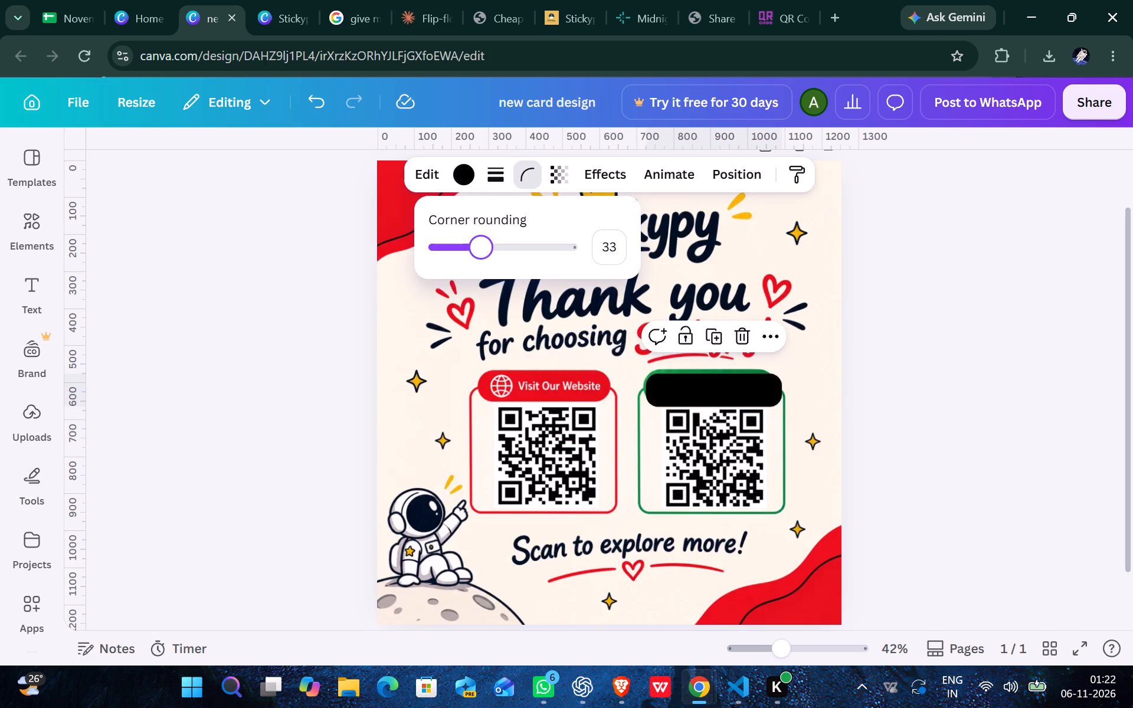
{"action": "left_click_drag", "start_coordinate": [480, 247], "coordinate": [499, 244]}
{"action": "left_click", "coordinate": [924, 378]}
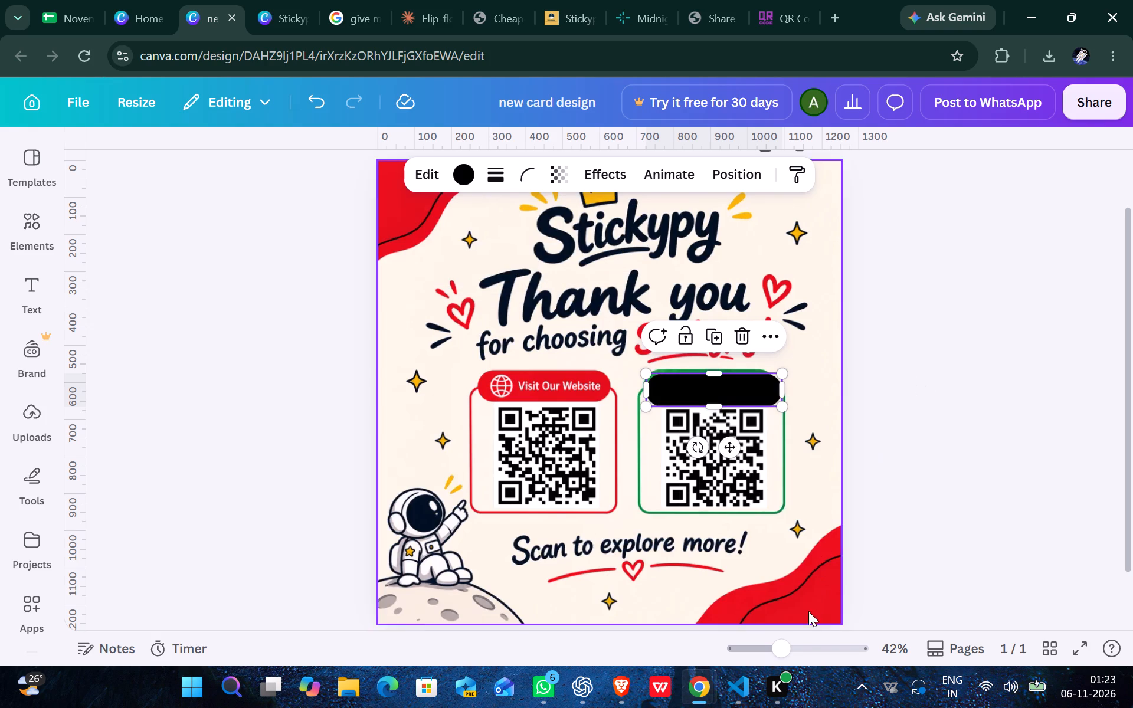
Align and resize the black pill in close view so that it fully covers the green WhatsApp header.
{"action": "left_click_drag", "start_coordinate": [790, 643], "coordinate": [821, 645]}
{"action": "scroll", "coordinate": [841, 569], "scroll_direction": "up", "scroll_amount": 1}
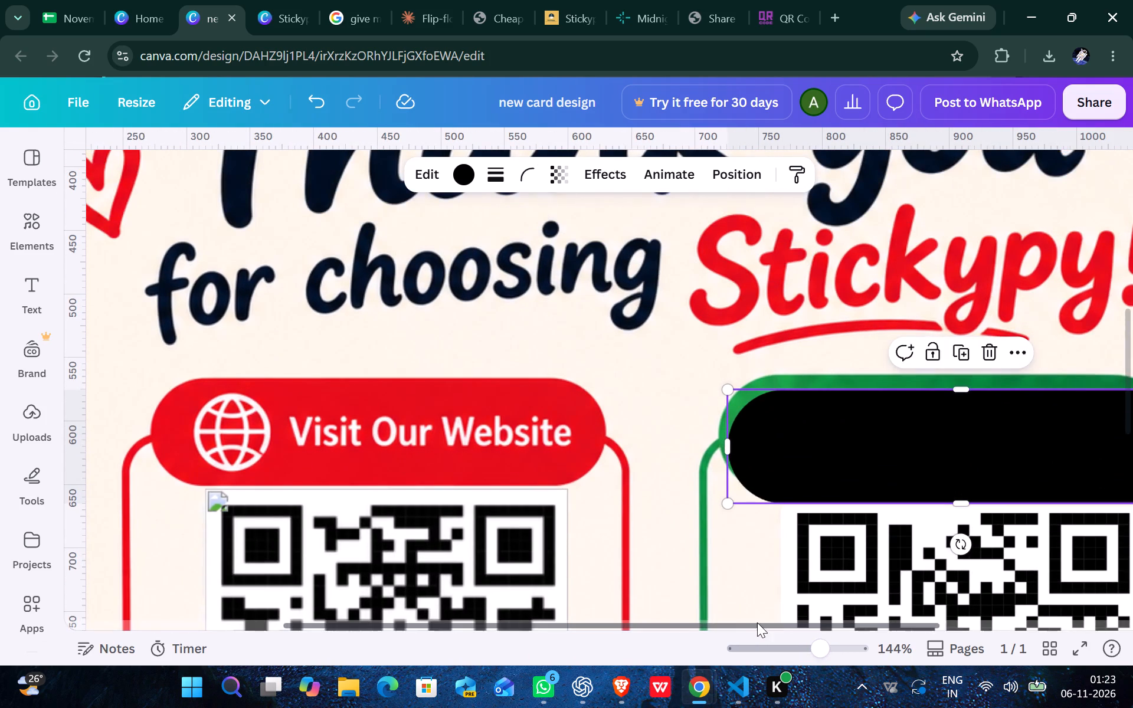
{"action": "left_click_drag", "start_coordinate": [757, 622], "coordinate": [879, 618]}
{"action": "left_click_drag", "start_coordinate": [788, 462], "coordinate": [779, 444]}
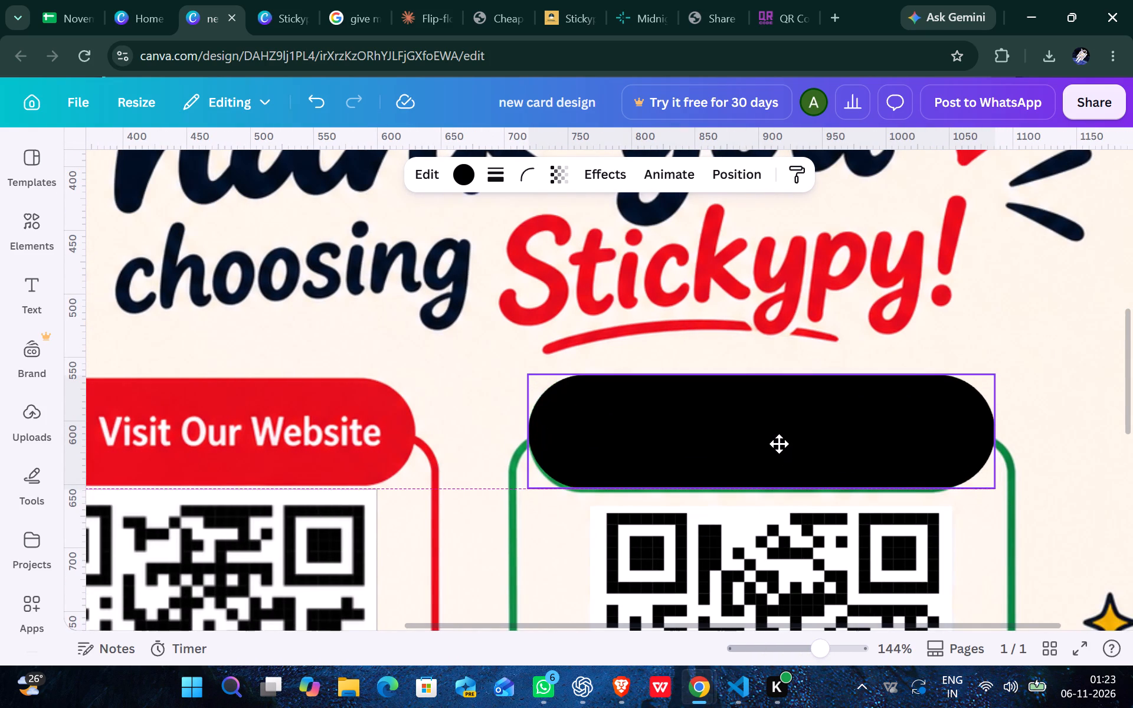
{"action": "left_click_drag", "start_coordinate": [779, 444], "coordinate": [772, 444]}
{"action": "left_click_drag", "start_coordinate": [523, 372], "coordinate": [525, 386]}
{"action": "left_click", "coordinate": [1061, 365]}
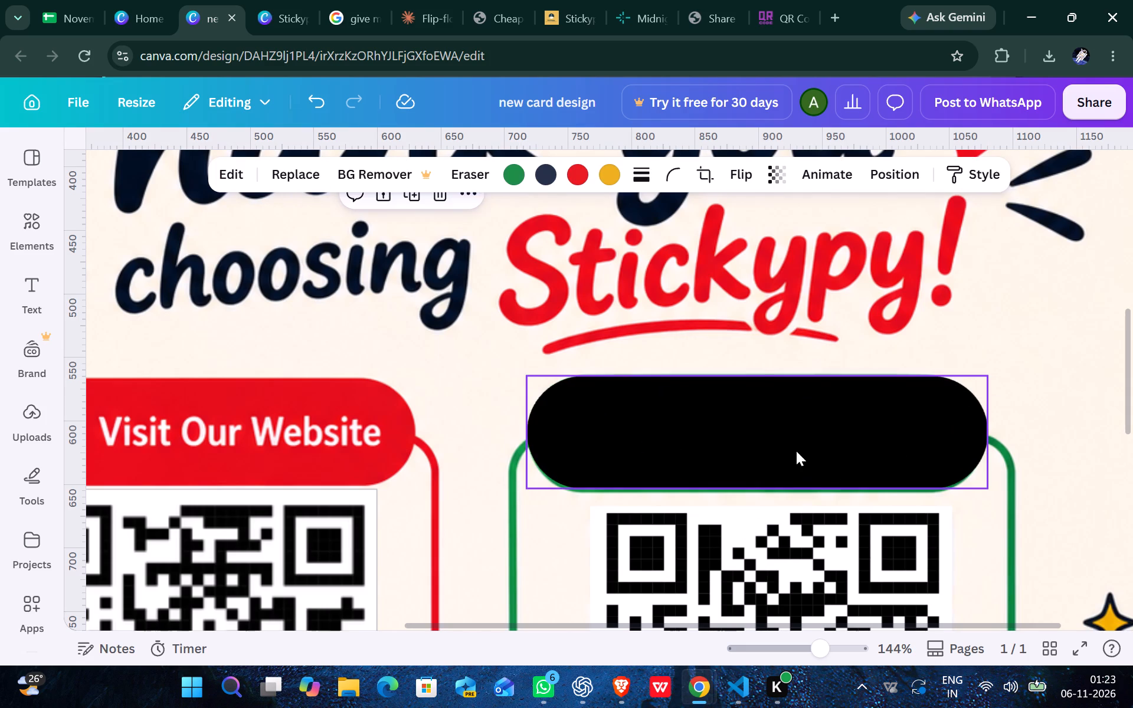
{"action": "left_click", "coordinate": [795, 450]}
{"action": "left_click_drag", "start_coordinate": [759, 486], "coordinate": [759, 493]}
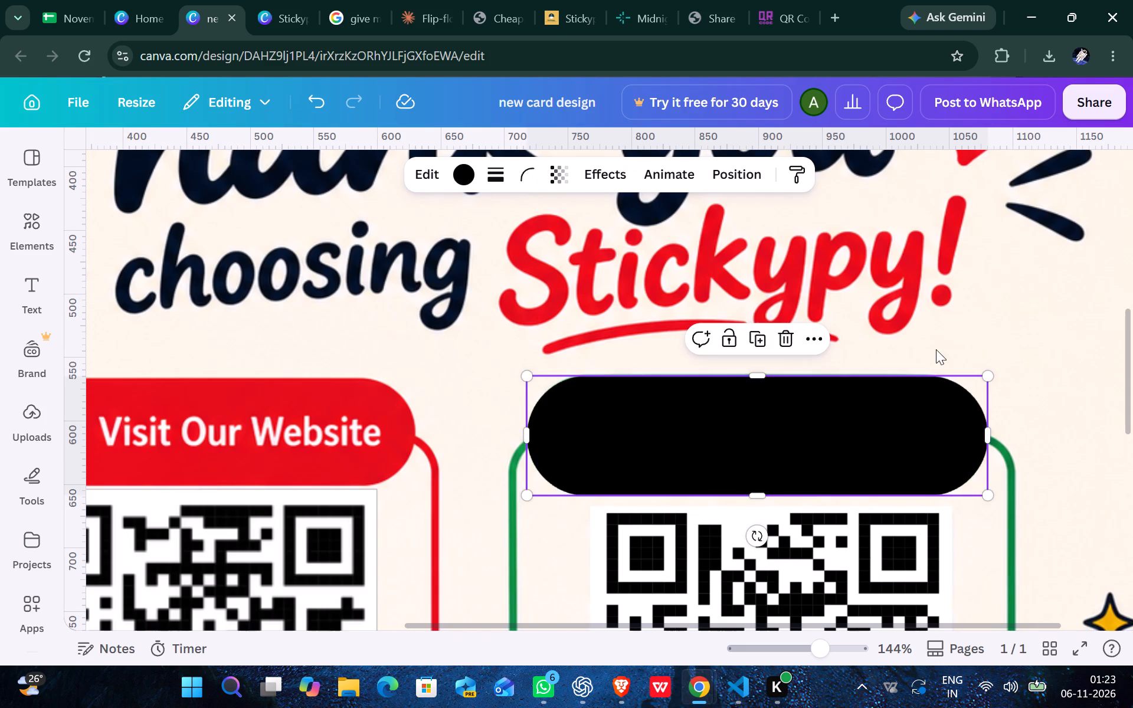
{"action": "left_click", "coordinate": [1032, 290]}
{"action": "left_click", "coordinate": [823, 400]}
{"action": "left_click_drag", "start_coordinate": [761, 378], "coordinate": [764, 390]}
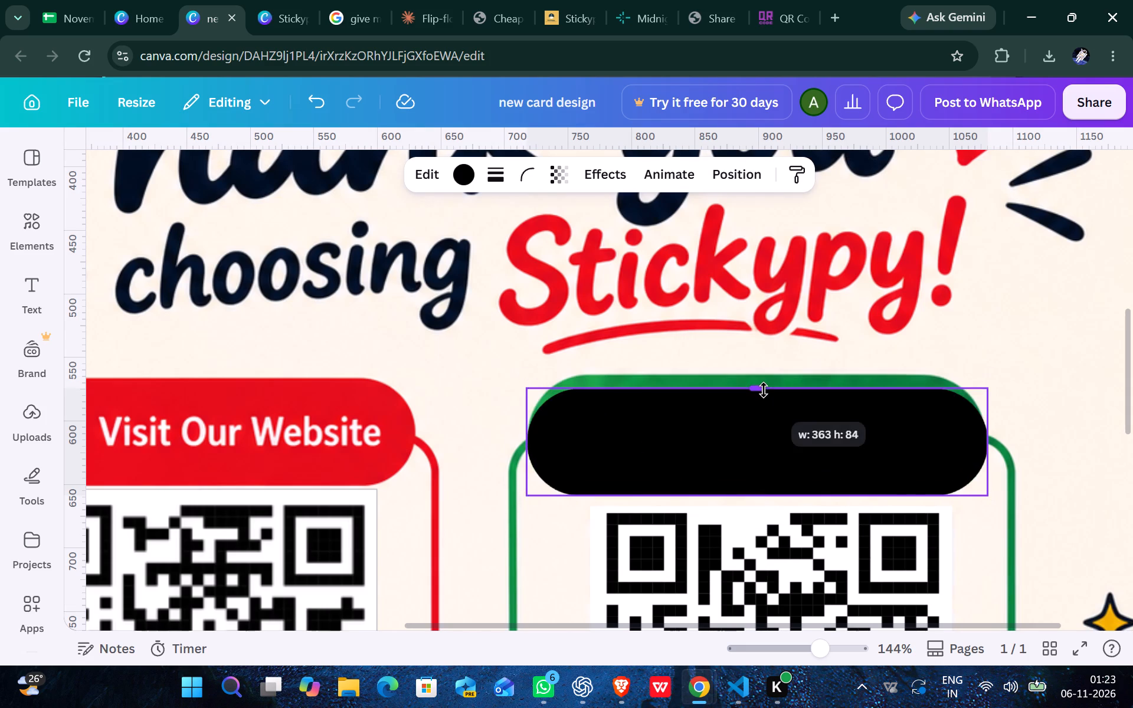
{"action": "left_click_drag", "start_coordinate": [764, 390], "coordinate": [774, 371]}
{"action": "left_click", "coordinate": [1030, 342]}
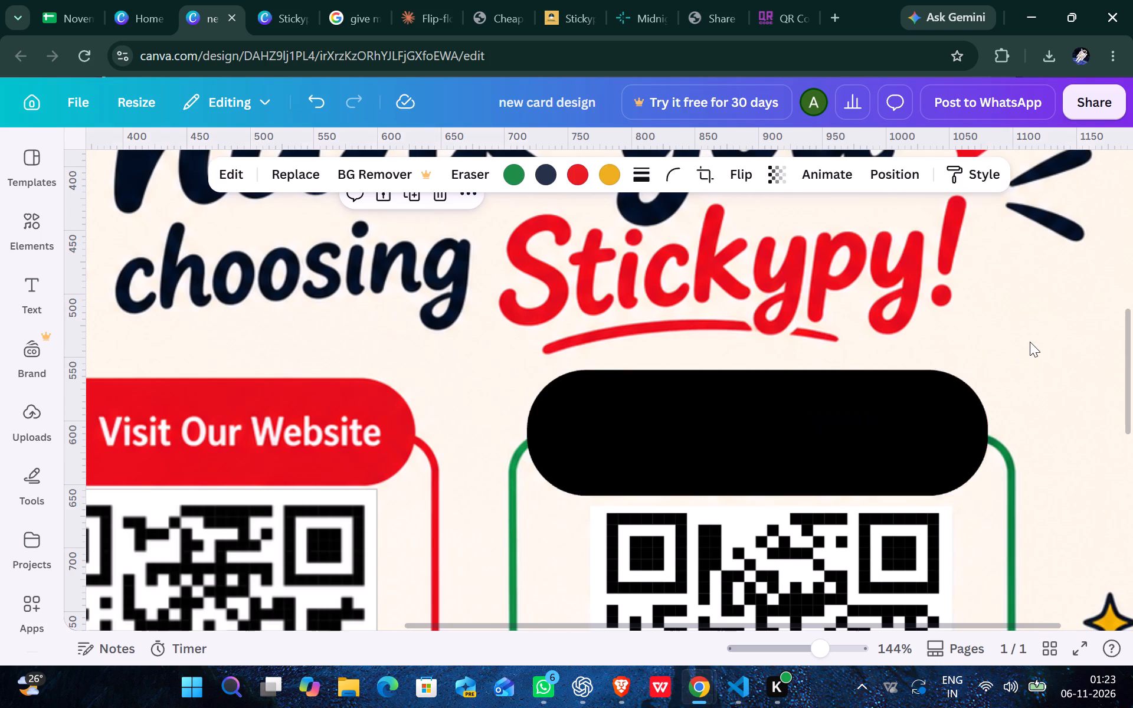
Fill the black pill with the green from the card's photo colours.
{"action": "left_click", "coordinate": [801, 418]}
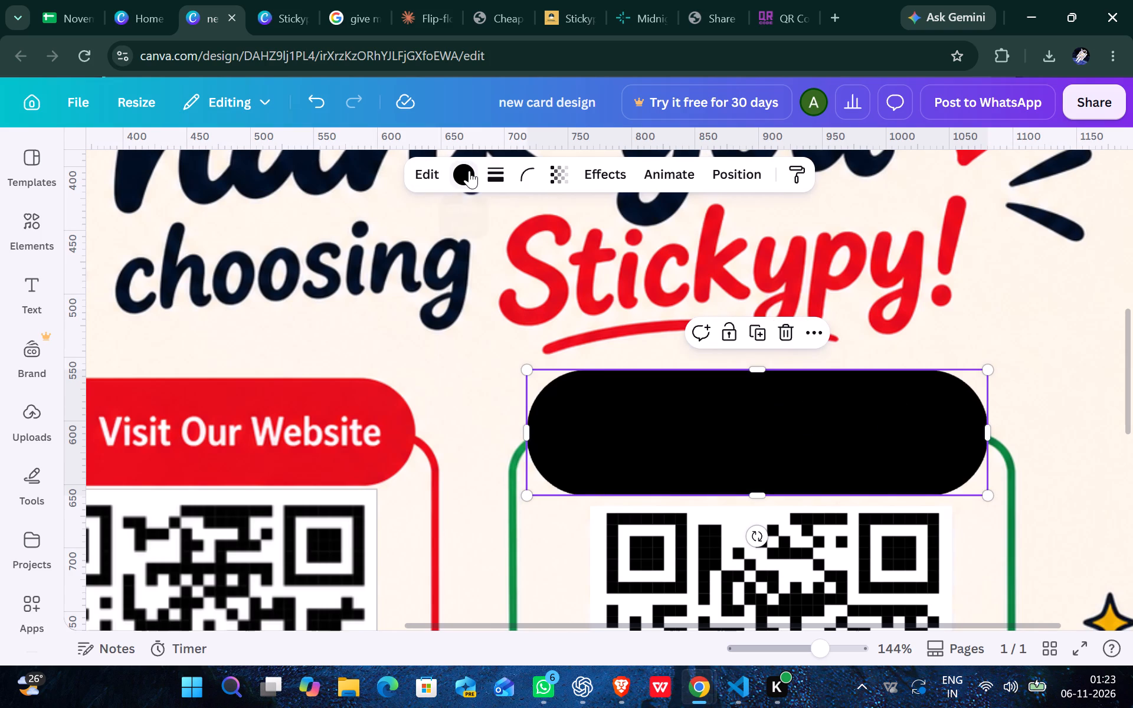
{"action": "left_click", "coordinate": [469, 171]}
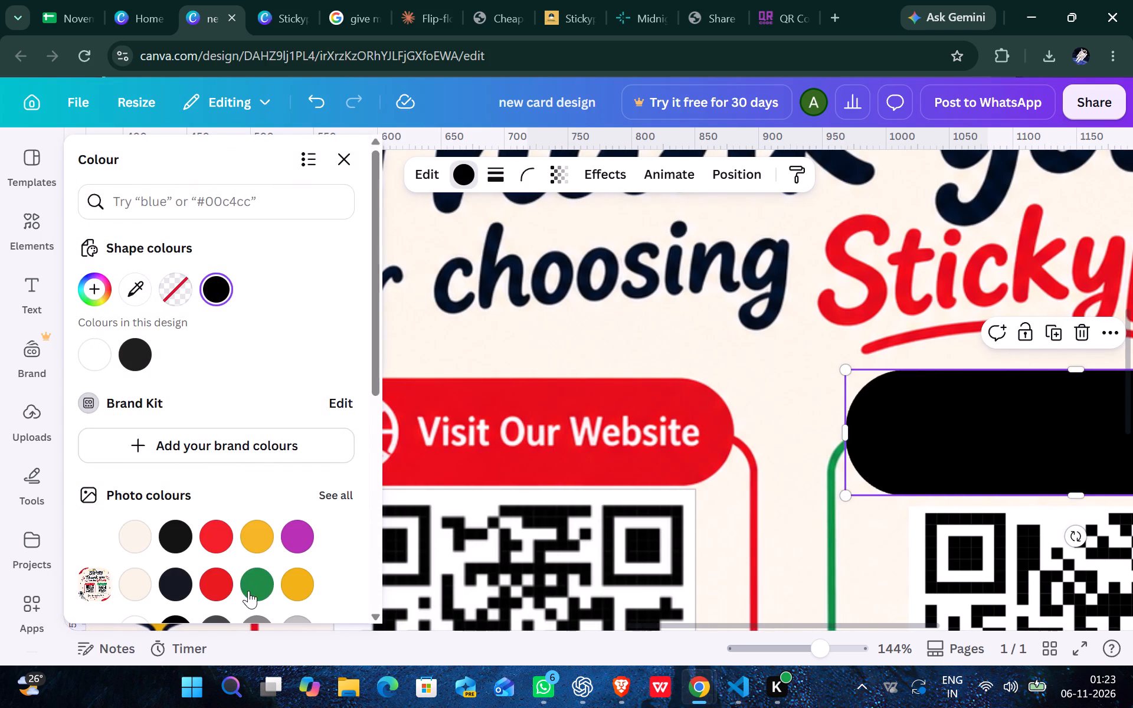
{"action": "left_click", "coordinate": [248, 591]}
{"action": "left_click", "coordinate": [349, 158]}
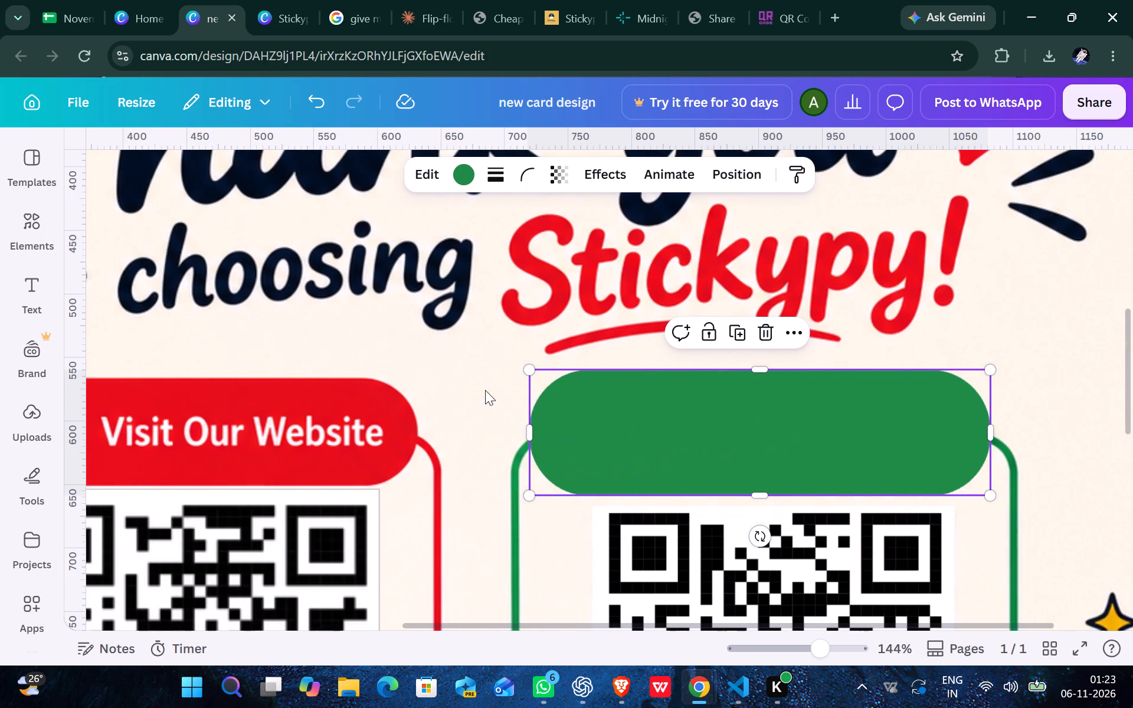
Search the elements for "whatsapp icon" and add the green rounded-square WhatsApp graphic to the card.
{"action": "left_click_drag", "start_coordinate": [818, 640], "coordinate": [797, 654]}
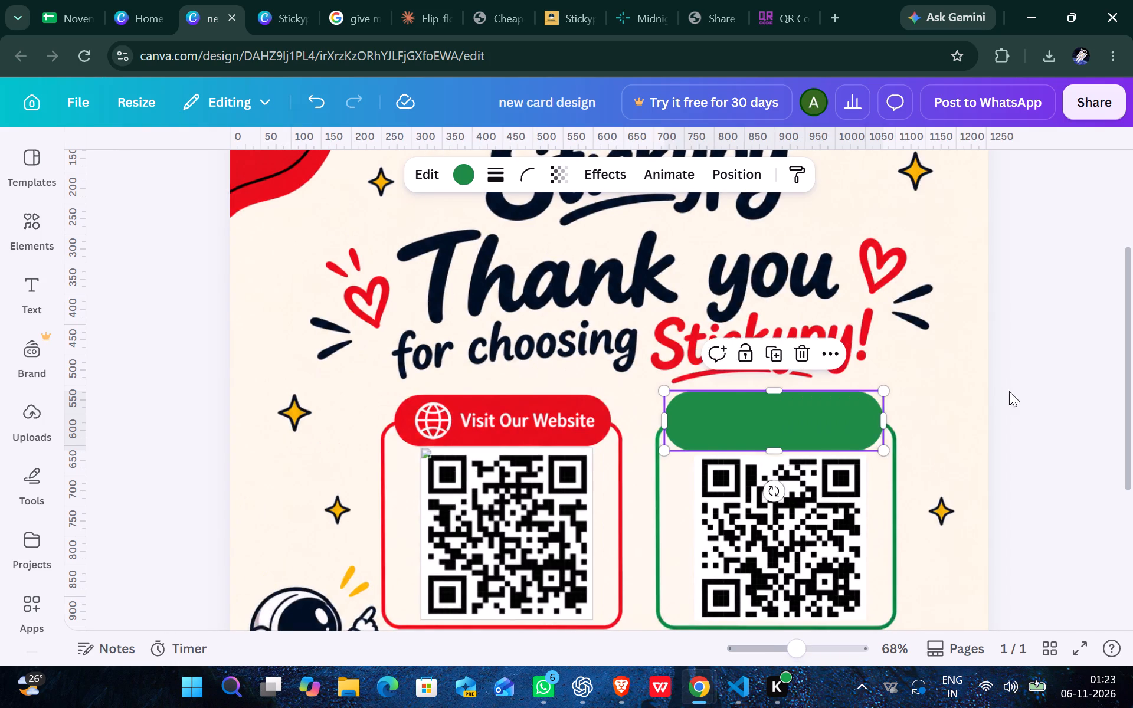
{"action": "left_click", "coordinate": [1044, 373]}
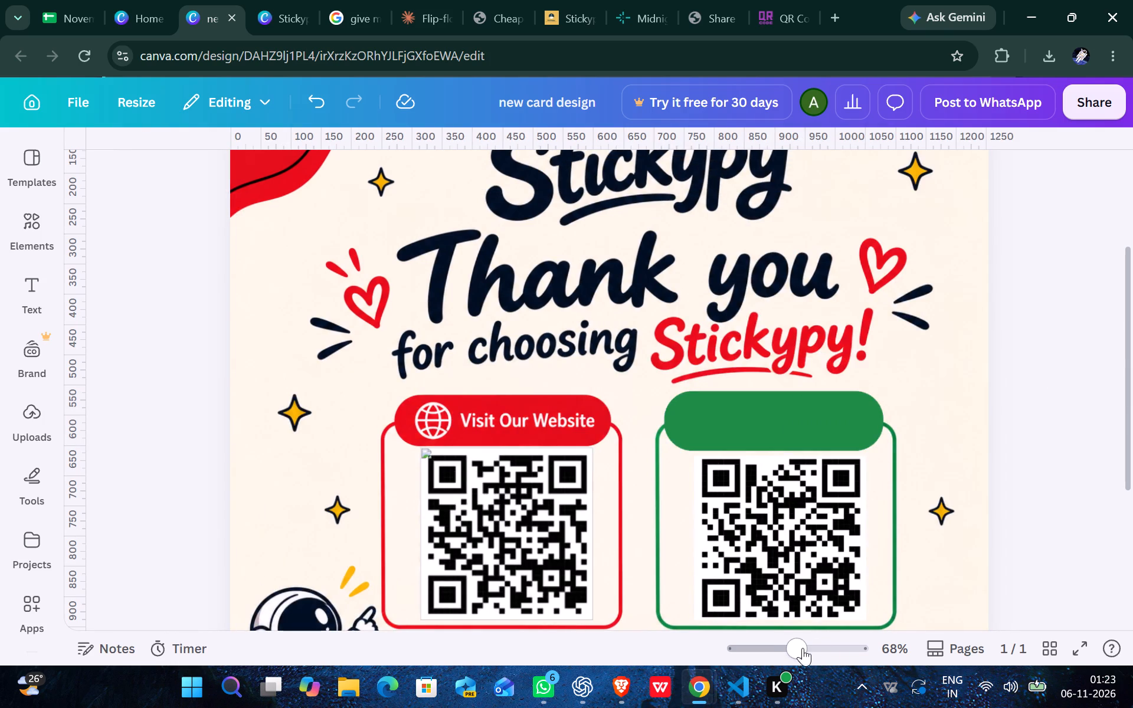
{"action": "left_click_drag", "start_coordinate": [803, 648], "coordinate": [823, 648]}
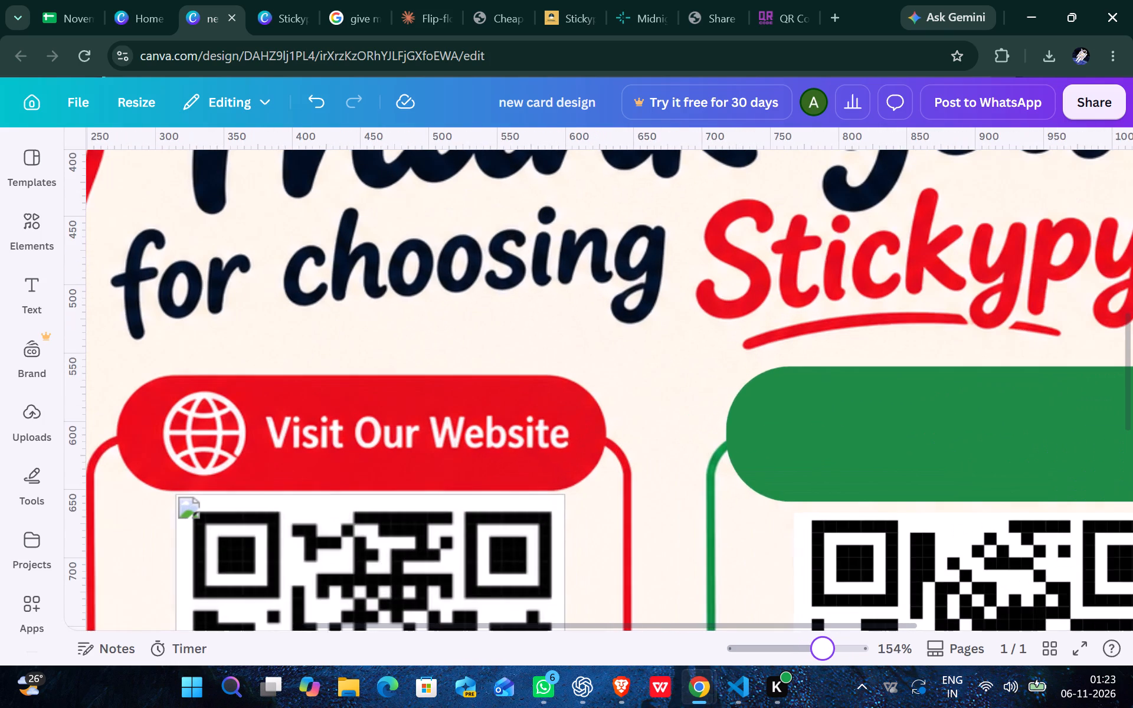
{"action": "left_click_drag", "start_coordinate": [823, 648], "coordinate": [813, 648]}
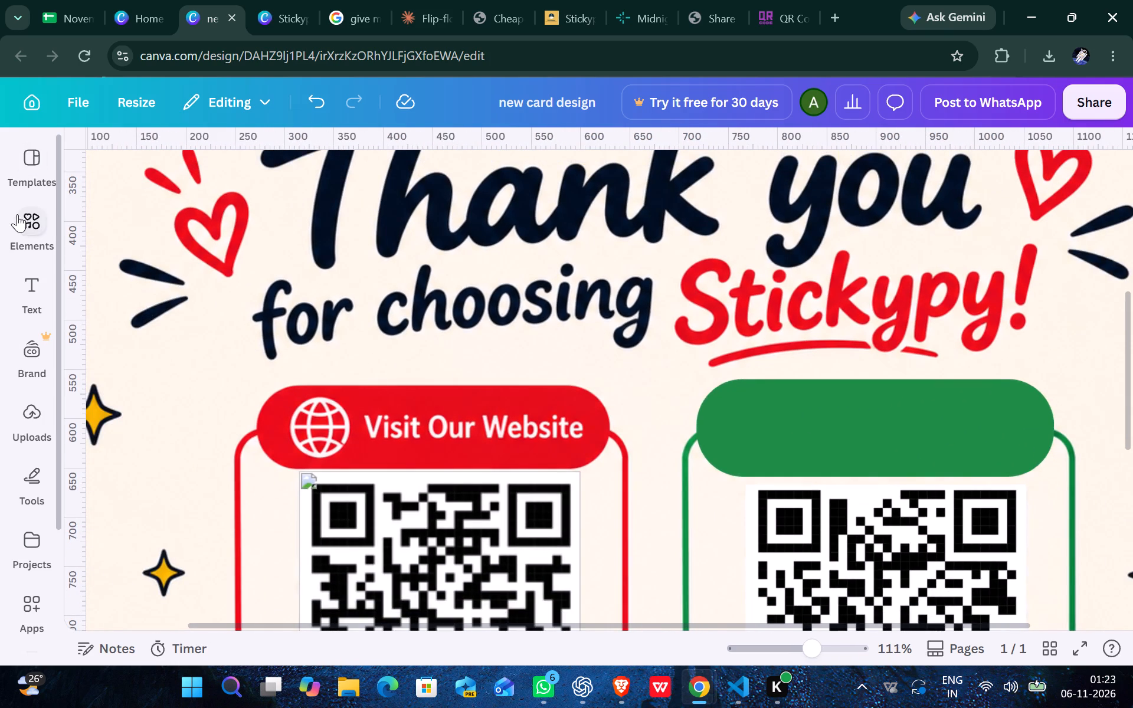
{"action": "left_click", "coordinate": [20, 221]}
{"action": "left_click", "coordinate": [207, 173]}
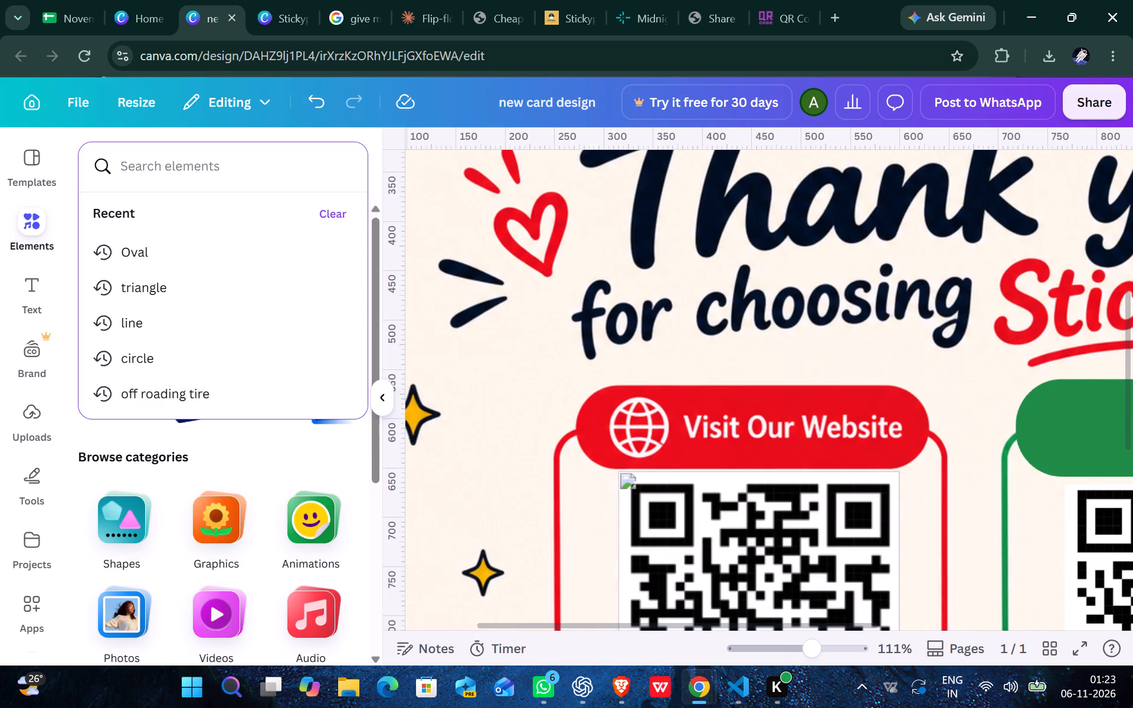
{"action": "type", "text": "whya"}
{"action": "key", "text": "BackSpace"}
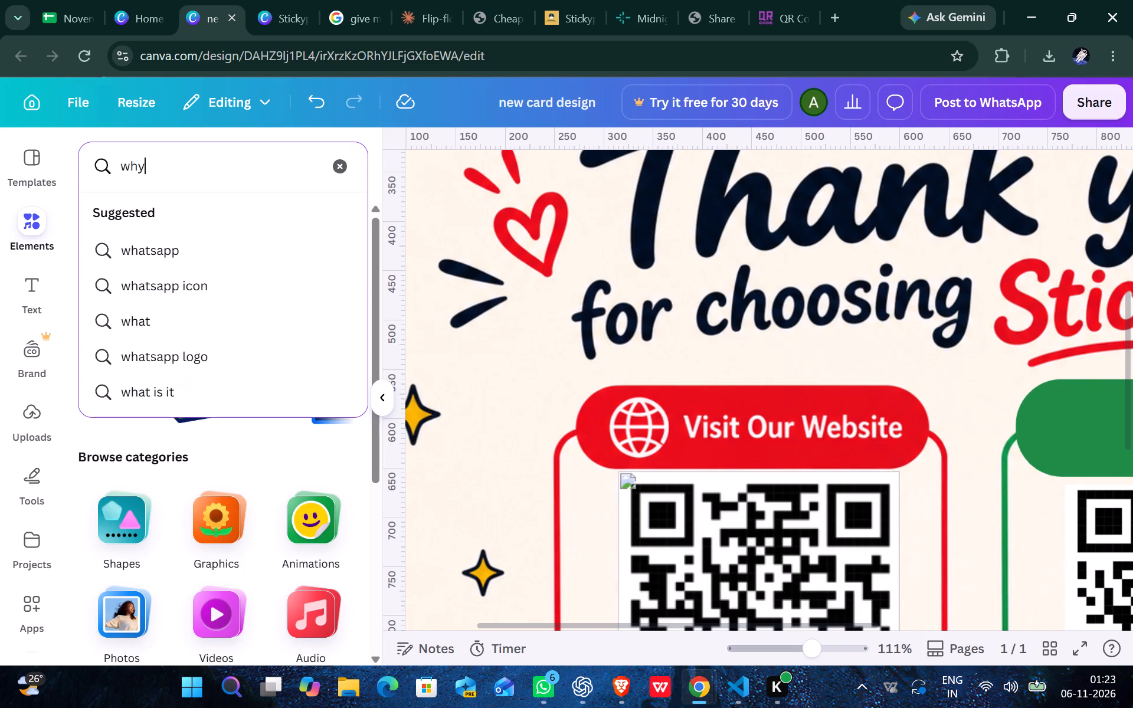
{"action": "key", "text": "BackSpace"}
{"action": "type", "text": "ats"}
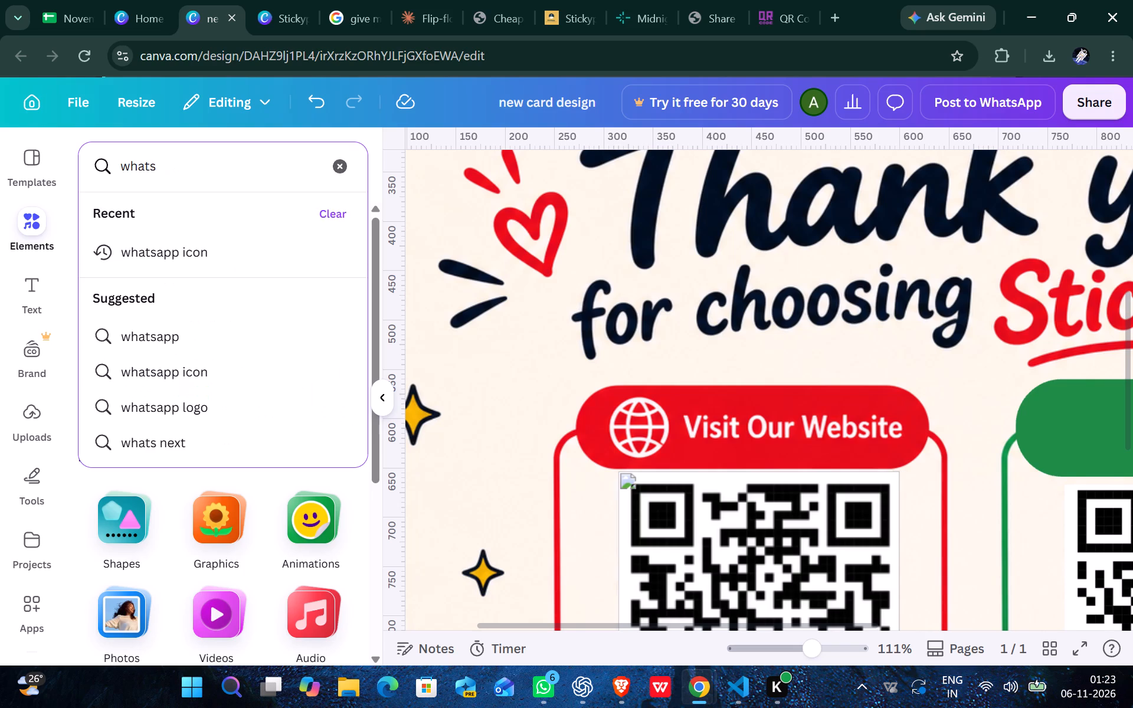
{"action": "left_click", "coordinate": [197, 253]}
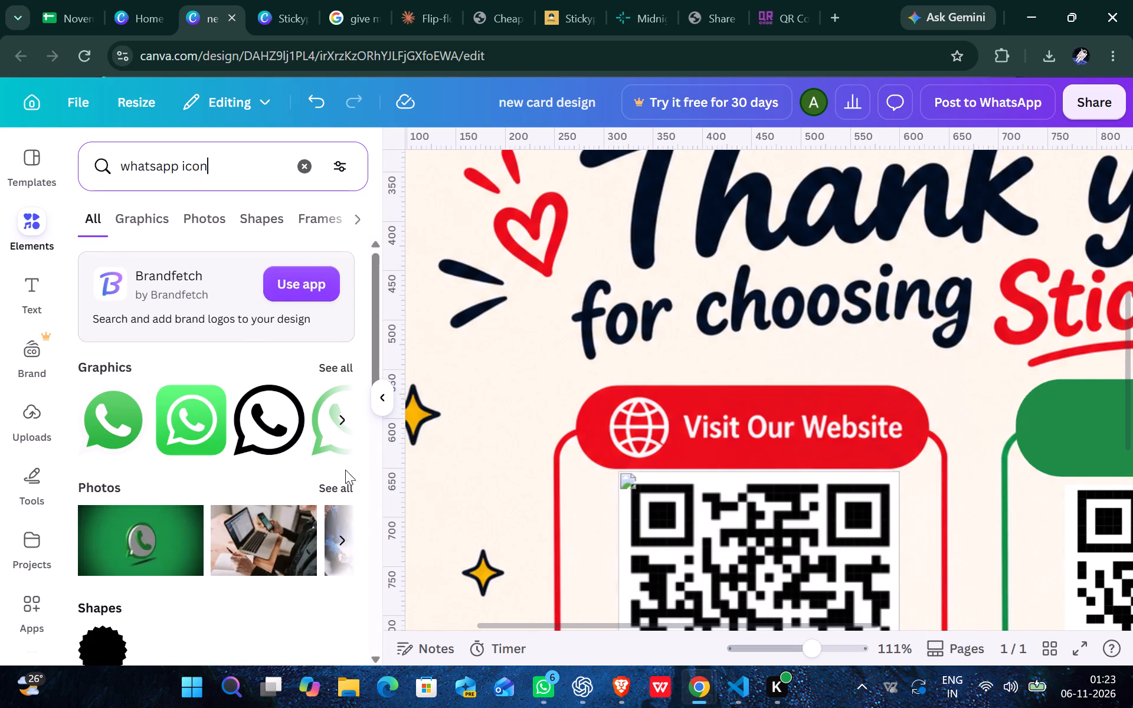
{"action": "left_click", "coordinate": [171, 432]}
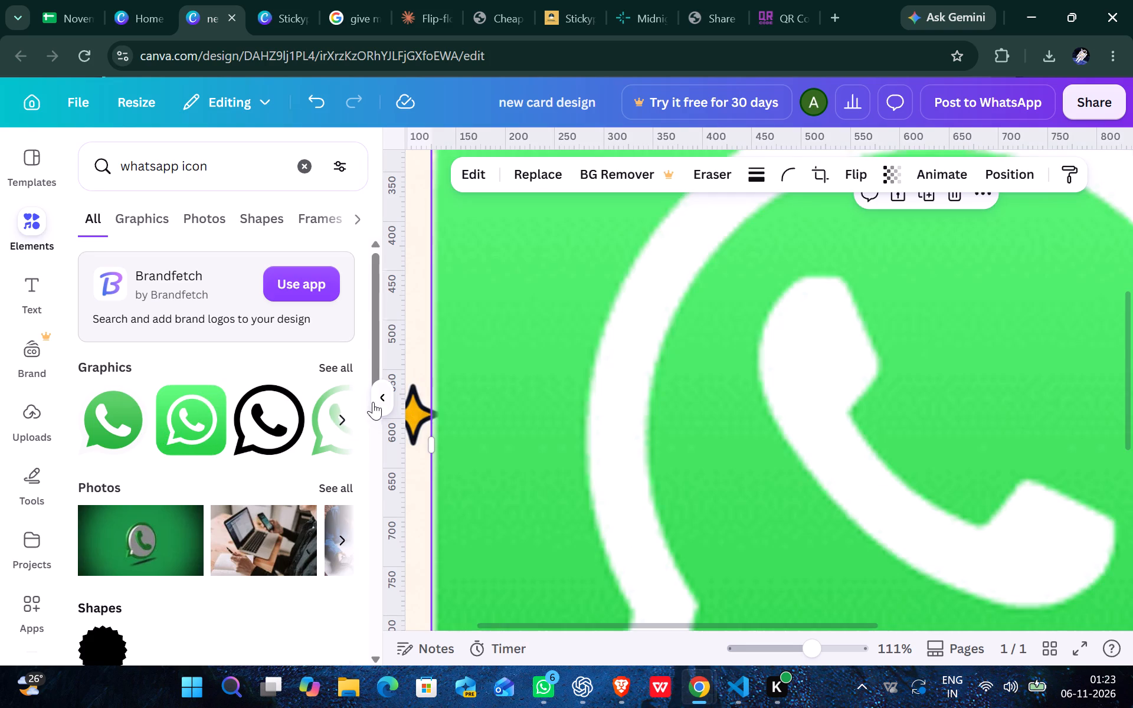
Shrink the oversized WhatsApp icon to a small square and place it on the green pill above the WhatsApp QR code.
{"action": "left_click", "coordinate": [384, 400]}
{"action": "left_click_drag", "start_coordinate": [811, 648], "coordinate": [775, 656]}
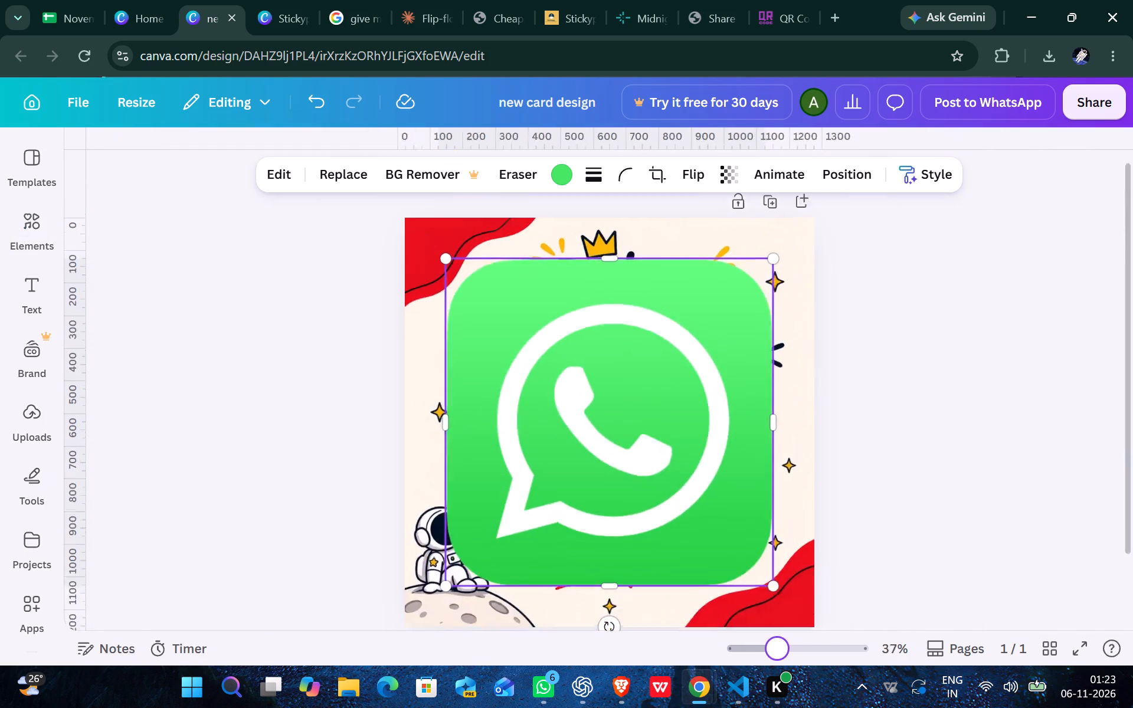
{"action": "left_click_drag", "start_coordinate": [775, 656], "coordinate": [770, 657]}
{"action": "left_click_drag", "start_coordinate": [740, 261], "coordinate": [496, 508]}
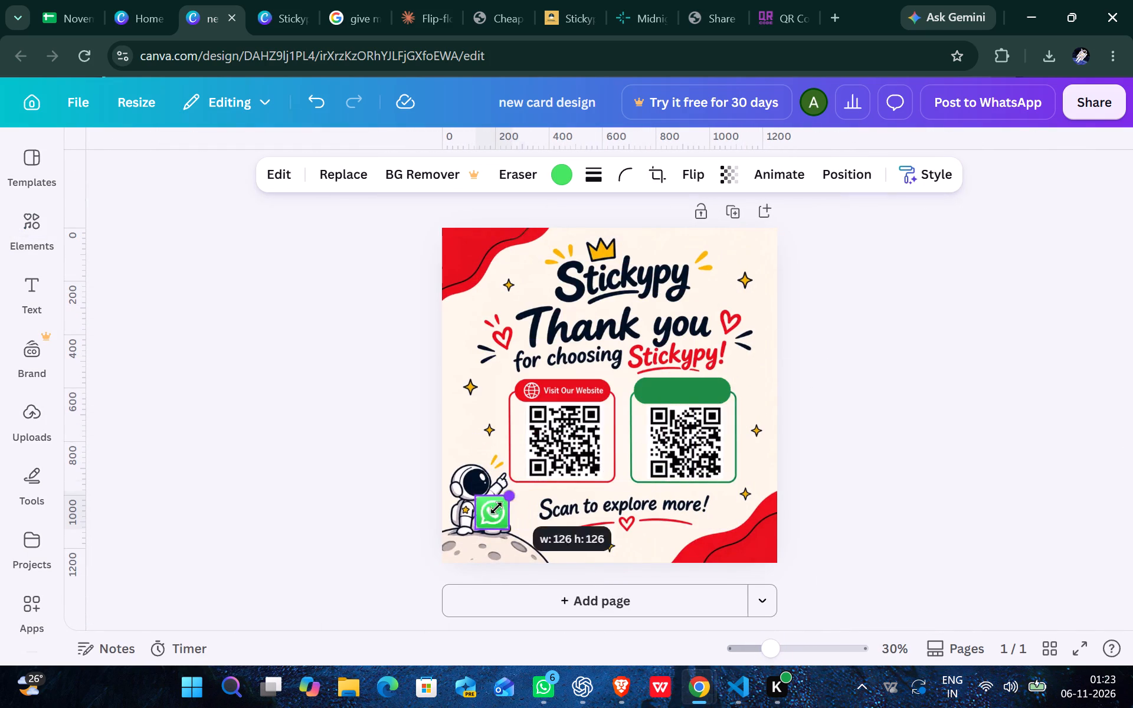
{"action": "left_click_drag", "start_coordinate": [496, 508], "coordinate": [500, 514]}
{"action": "left_click_drag", "start_coordinate": [504, 570], "coordinate": [662, 457]}
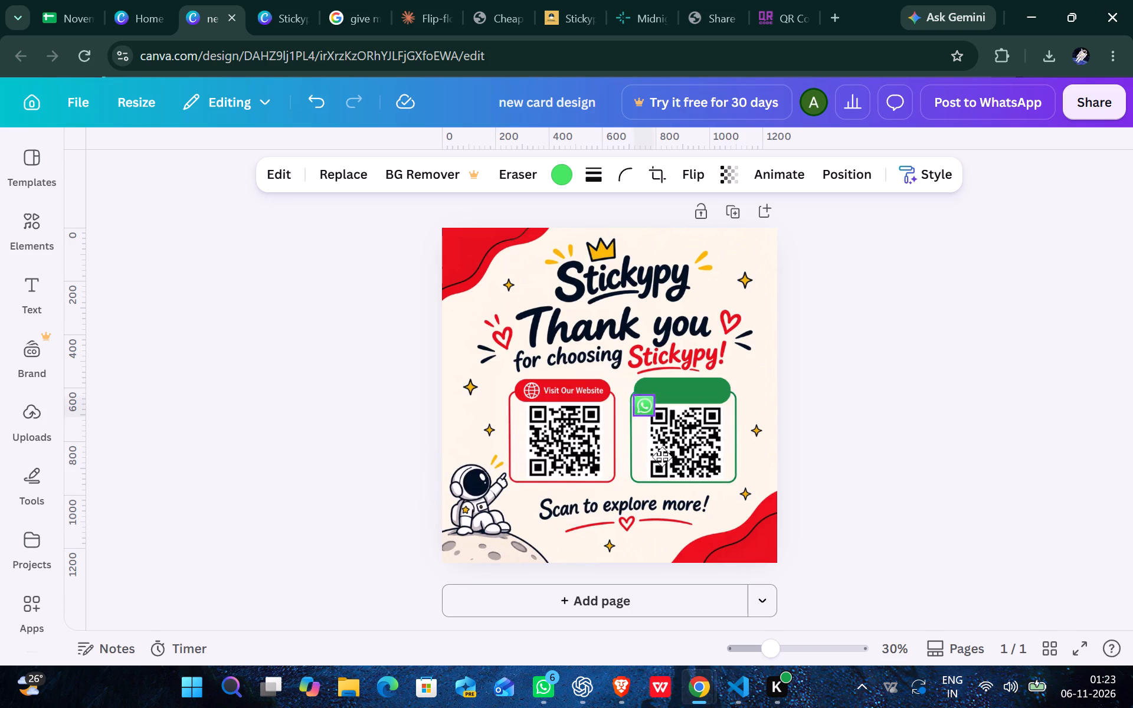
{"action": "left_click_drag", "start_coordinate": [662, 457], "coordinate": [673, 444]}
In close view, shrink the WhatsApp icon further and position it inside the green pill near its left end.
{"action": "left_click_drag", "start_coordinate": [781, 647], "coordinate": [782, 647]}
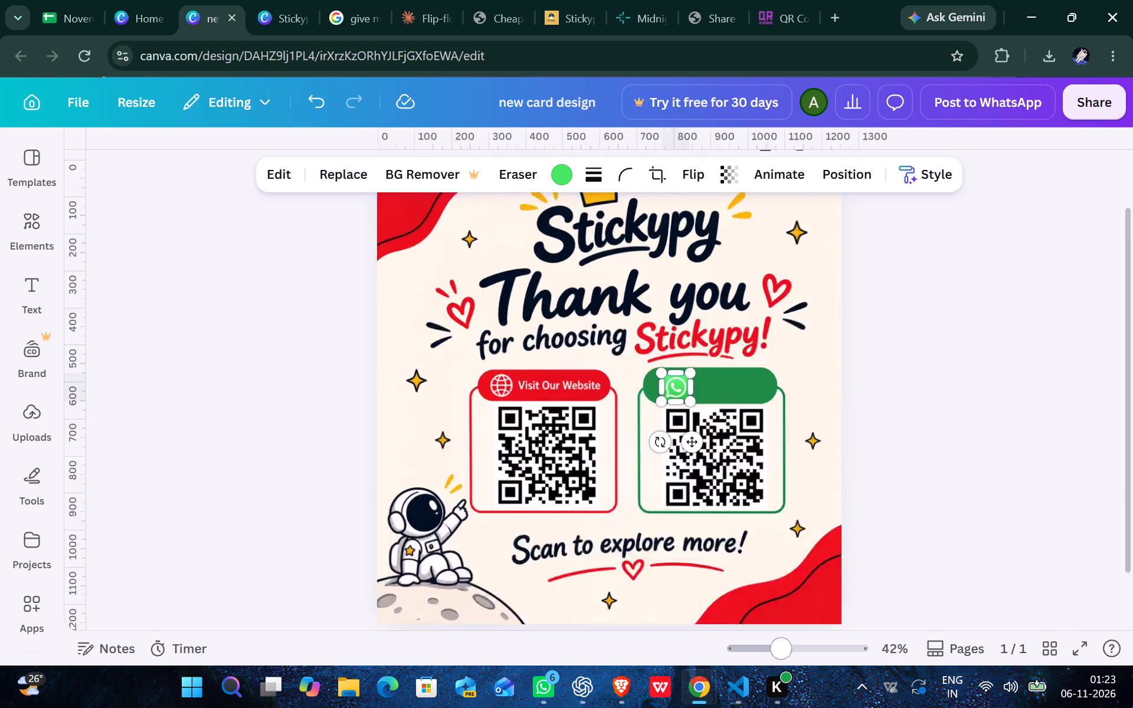
{"action": "left_click_drag", "start_coordinate": [782, 647], "coordinate": [833, 647]}
{"action": "left_click_drag", "start_coordinate": [732, 621], "coordinate": [868, 622]}
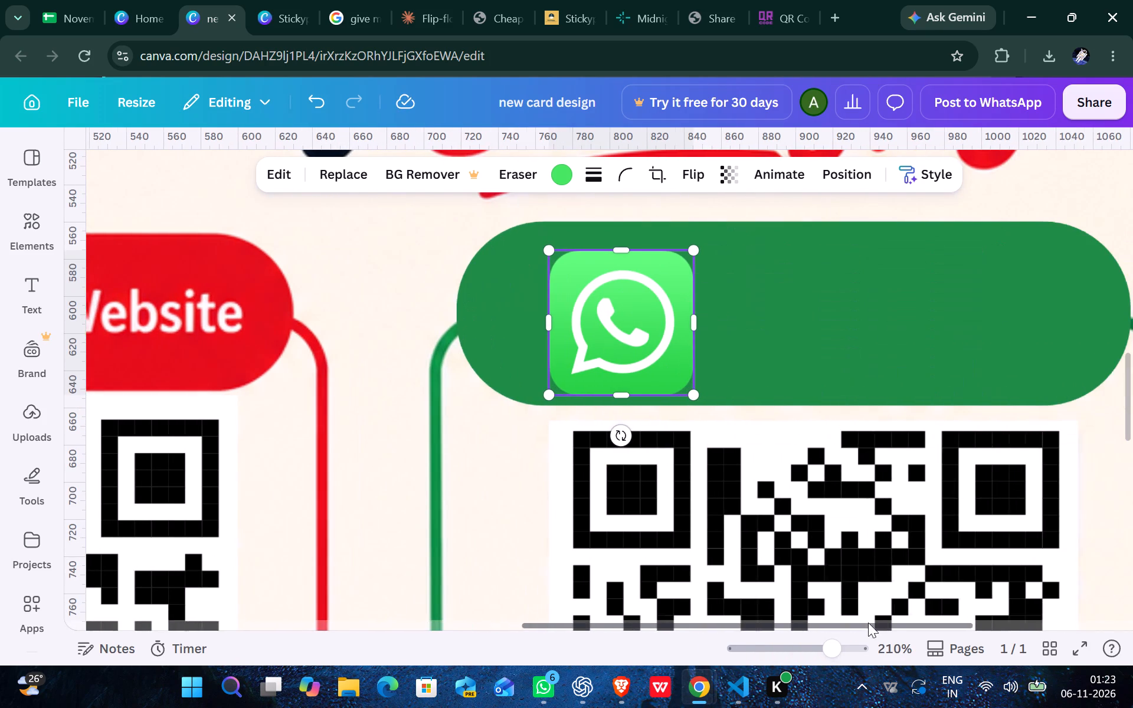
{"action": "left_click_drag", "start_coordinate": [692, 253], "coordinate": [661, 314]}
{"action": "left_click_drag", "start_coordinate": [588, 344], "coordinate": [588, 343]}
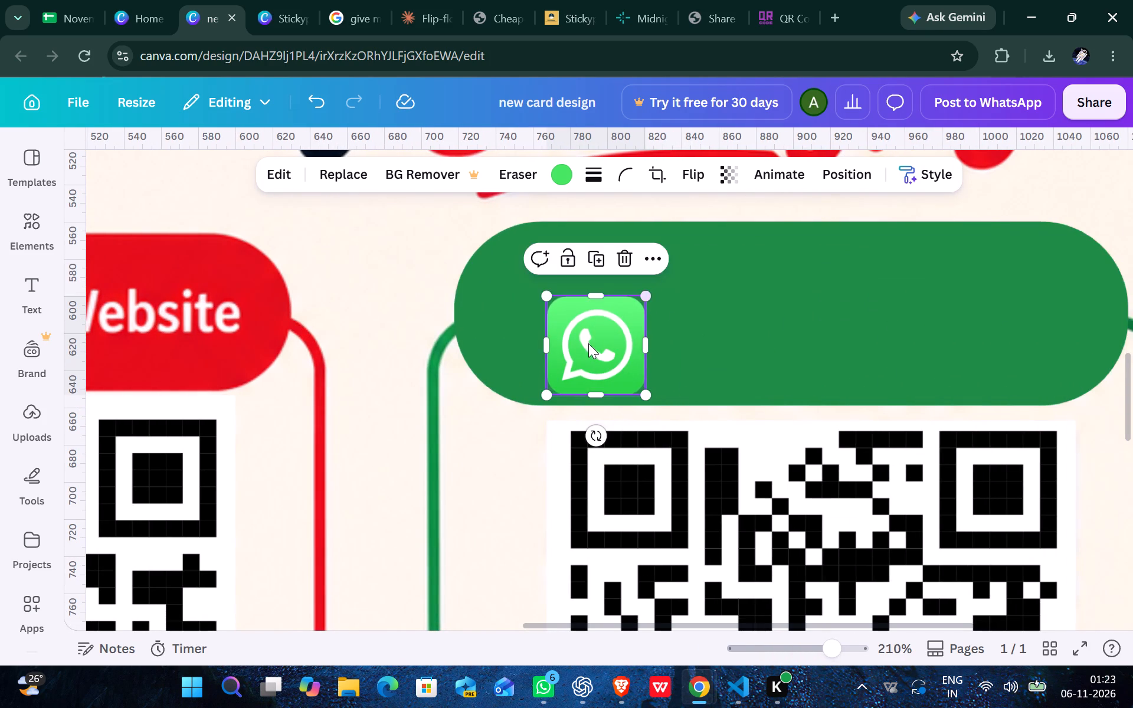
{"action": "left_click_drag", "start_coordinate": [588, 343], "coordinate": [576, 304]}
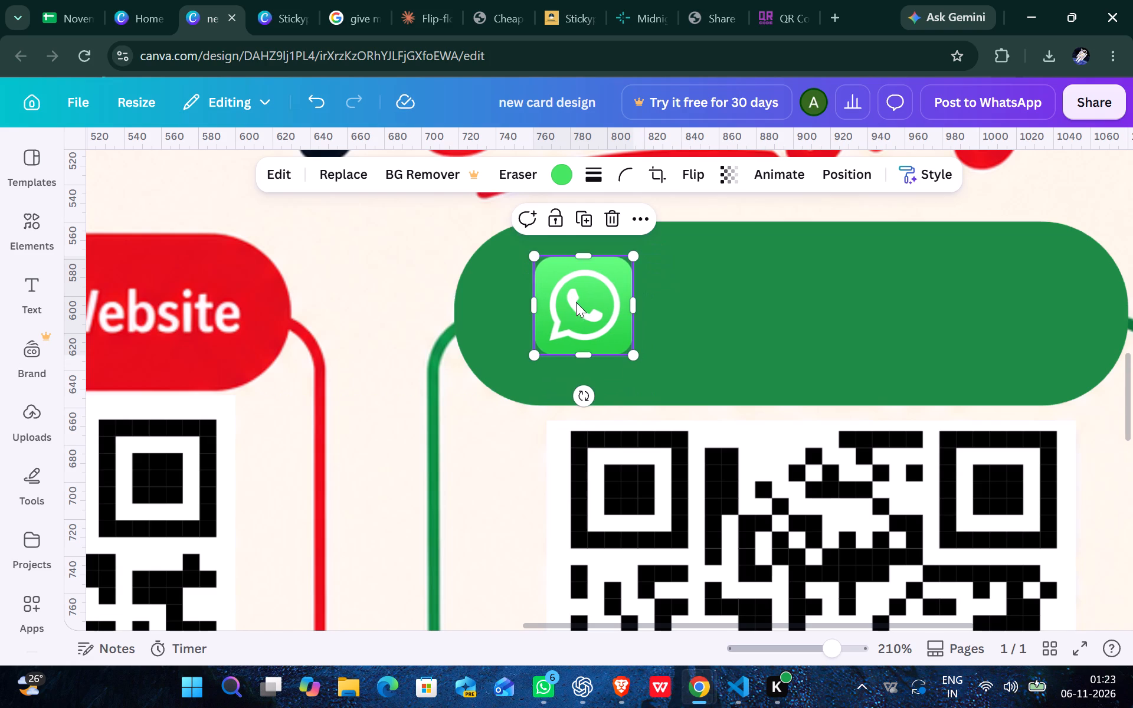
{"action": "left_click_drag", "start_coordinate": [823, 640], "coordinate": [803, 654]}
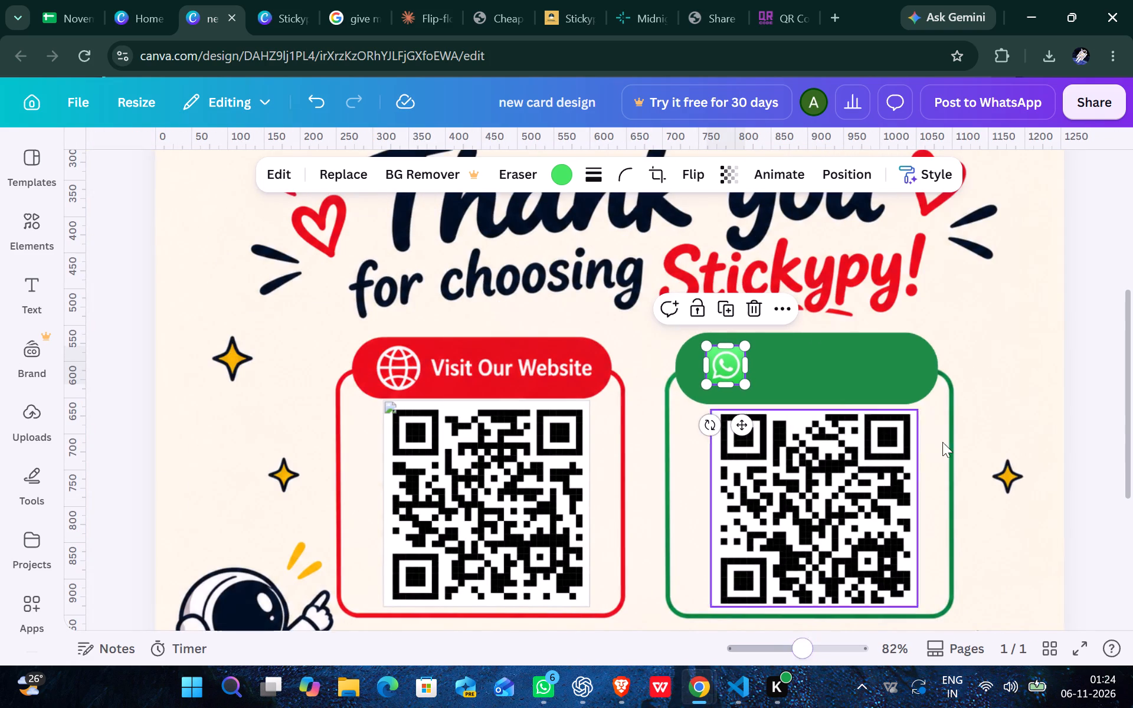
{"action": "left_click", "coordinate": [1080, 281]}
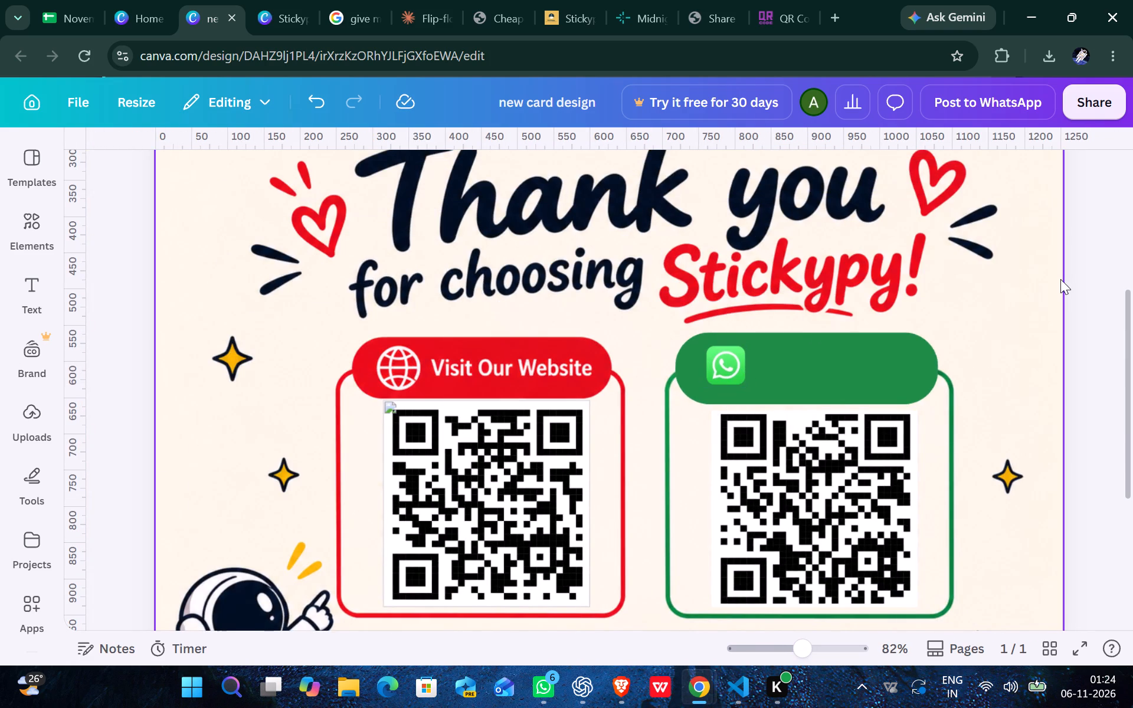
Add a heading text reading "Join out Whatsapp community" to the card.
{"action": "left_click", "coordinate": [21, 290]}
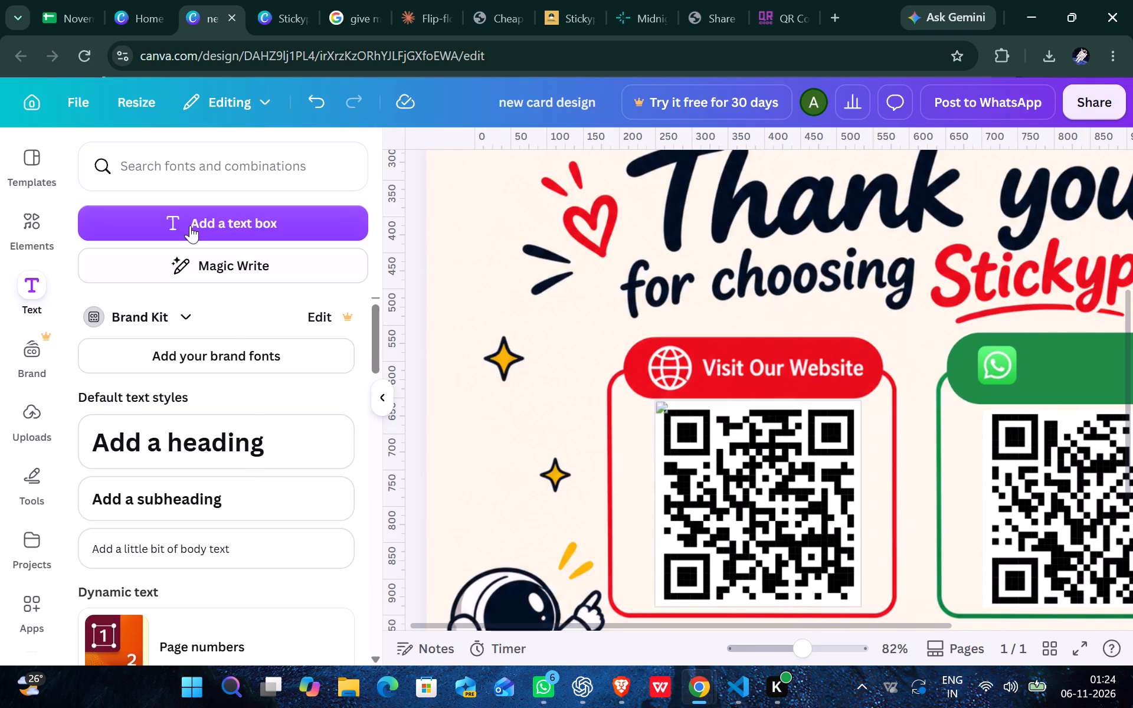
{"action": "left_click", "coordinate": [224, 425]}
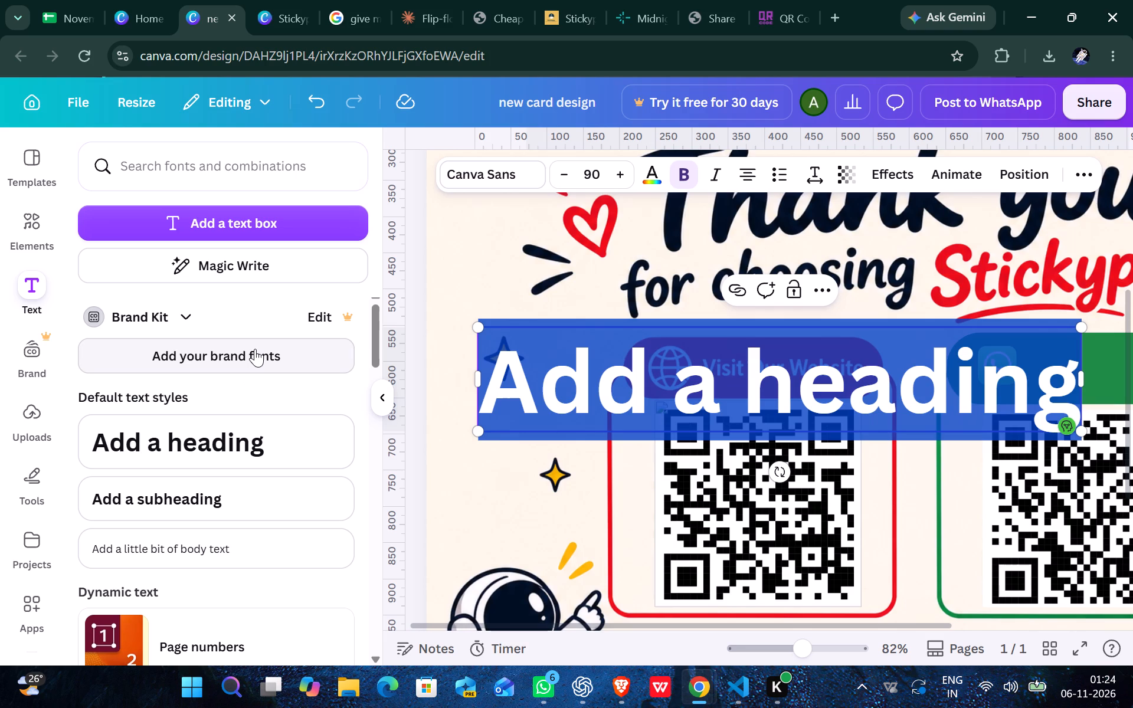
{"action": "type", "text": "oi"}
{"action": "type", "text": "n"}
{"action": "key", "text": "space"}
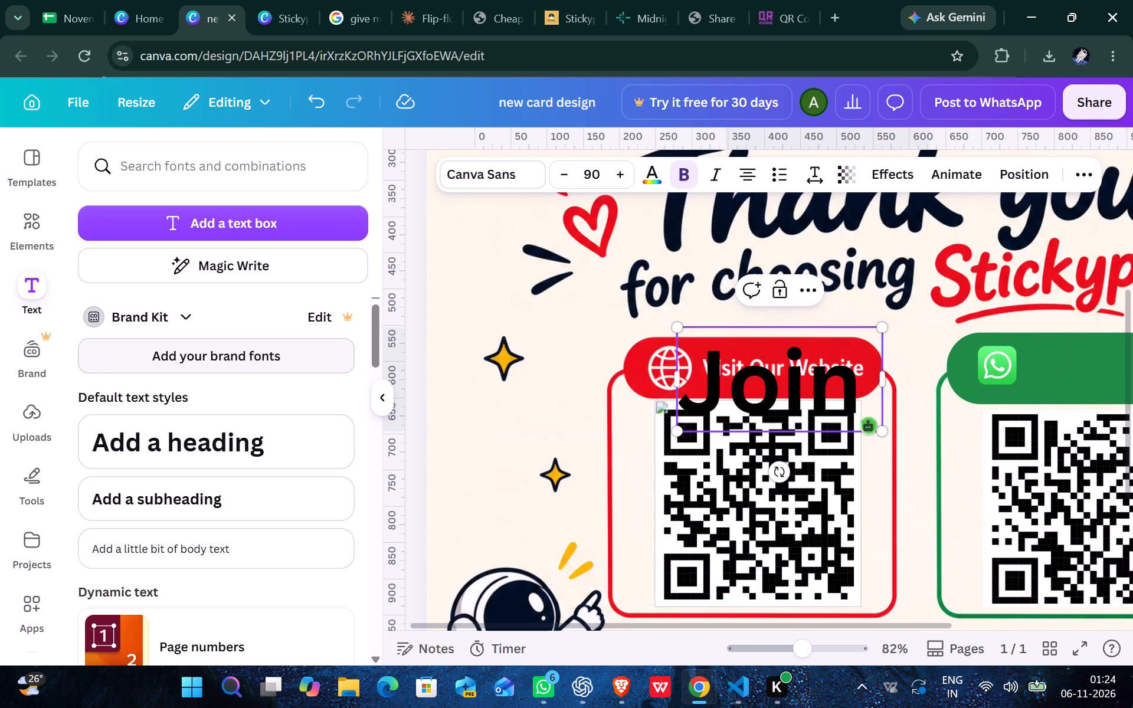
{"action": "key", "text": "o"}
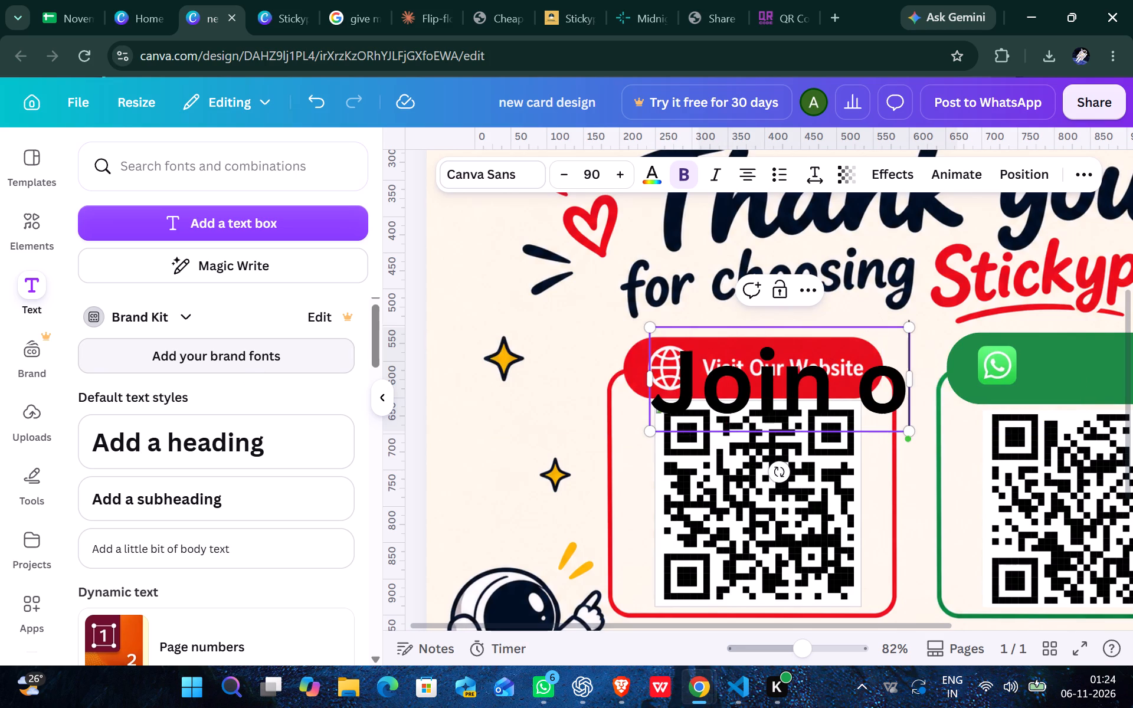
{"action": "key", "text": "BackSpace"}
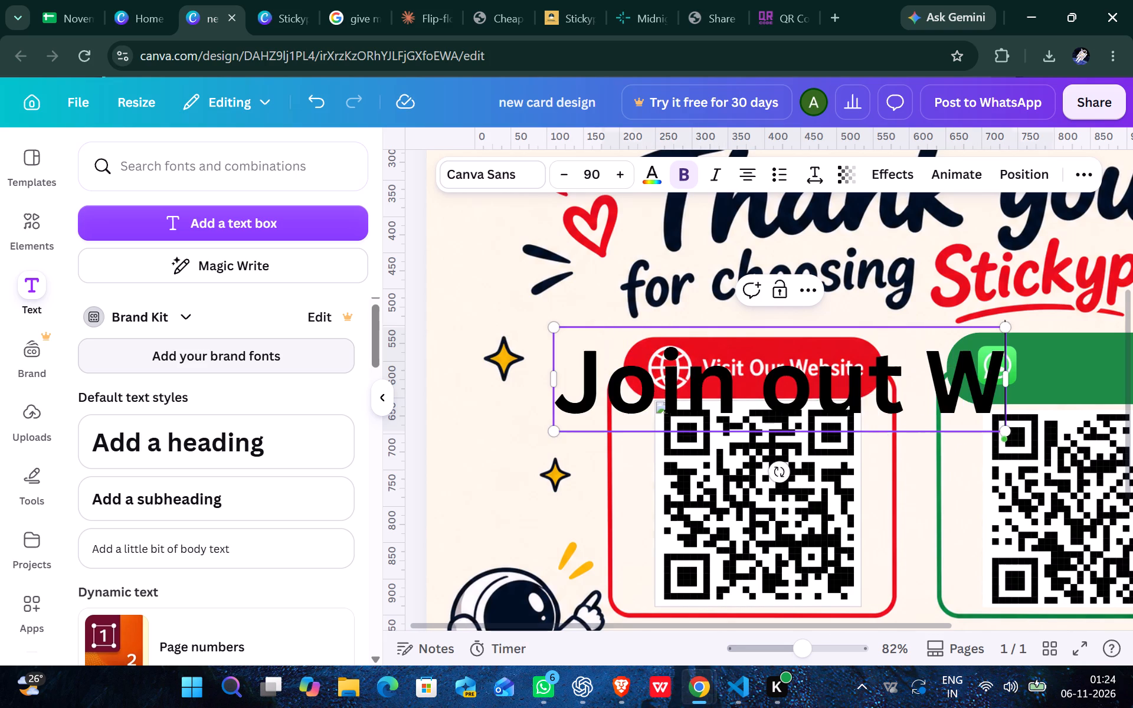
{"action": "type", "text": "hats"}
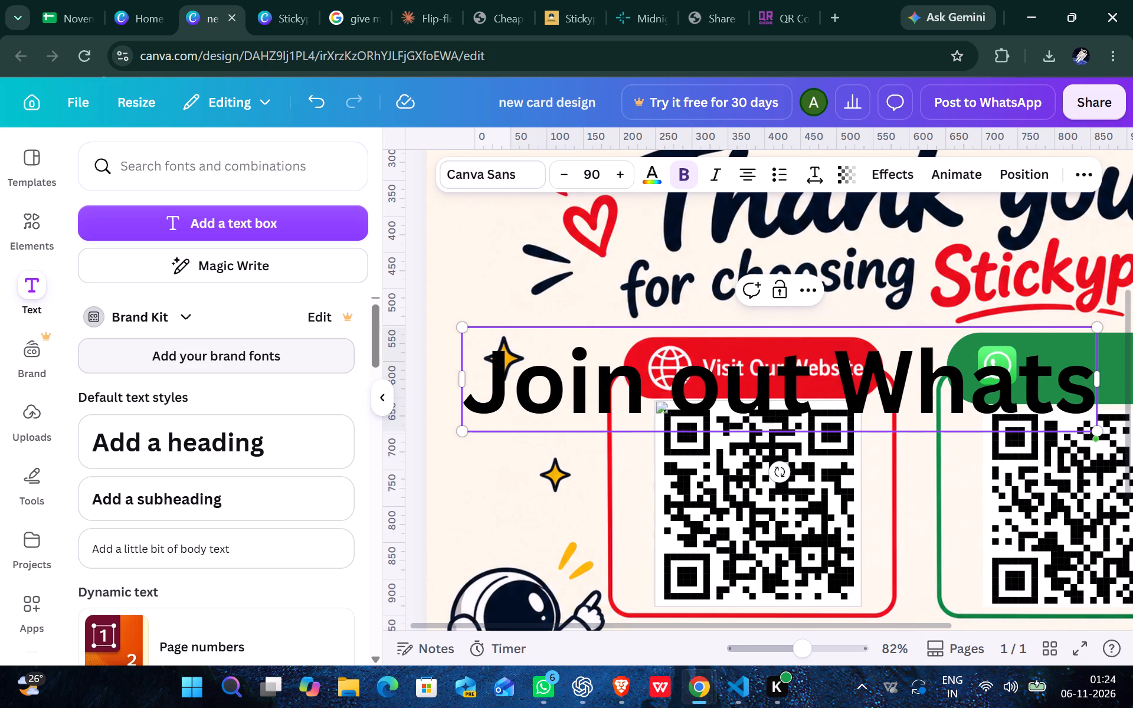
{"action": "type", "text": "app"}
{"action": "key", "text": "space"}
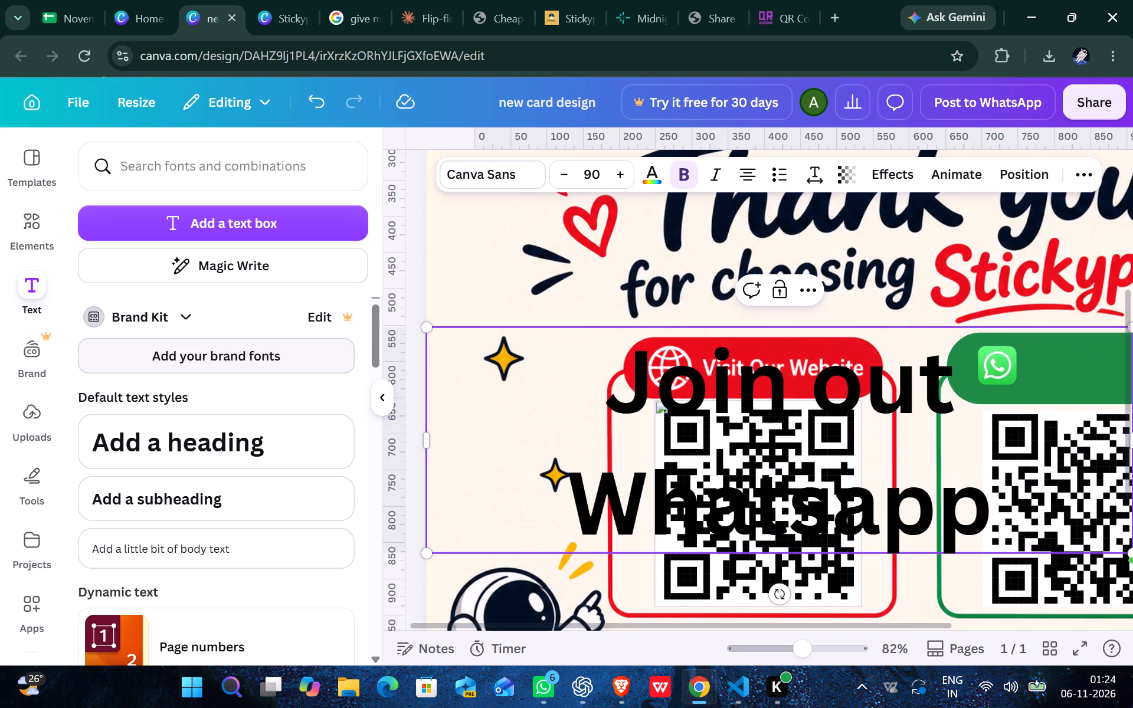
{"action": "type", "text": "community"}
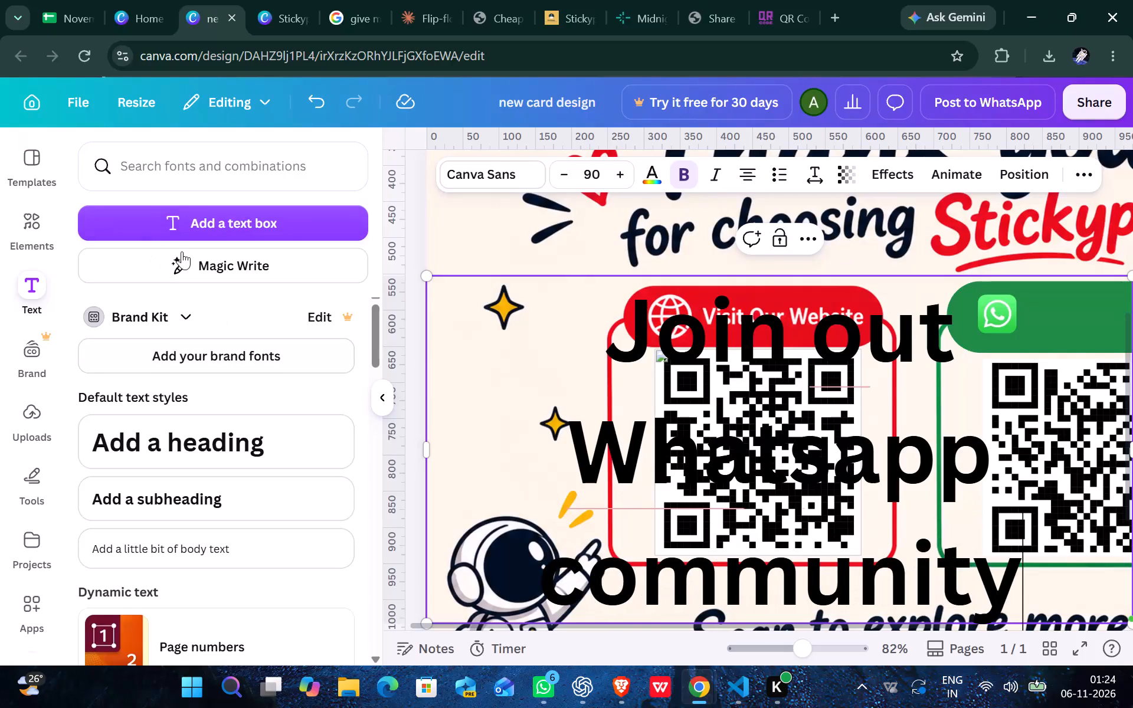
Remove the bold from the whole community heading and colour its text white.
{"action": "left_click", "coordinate": [680, 170]}
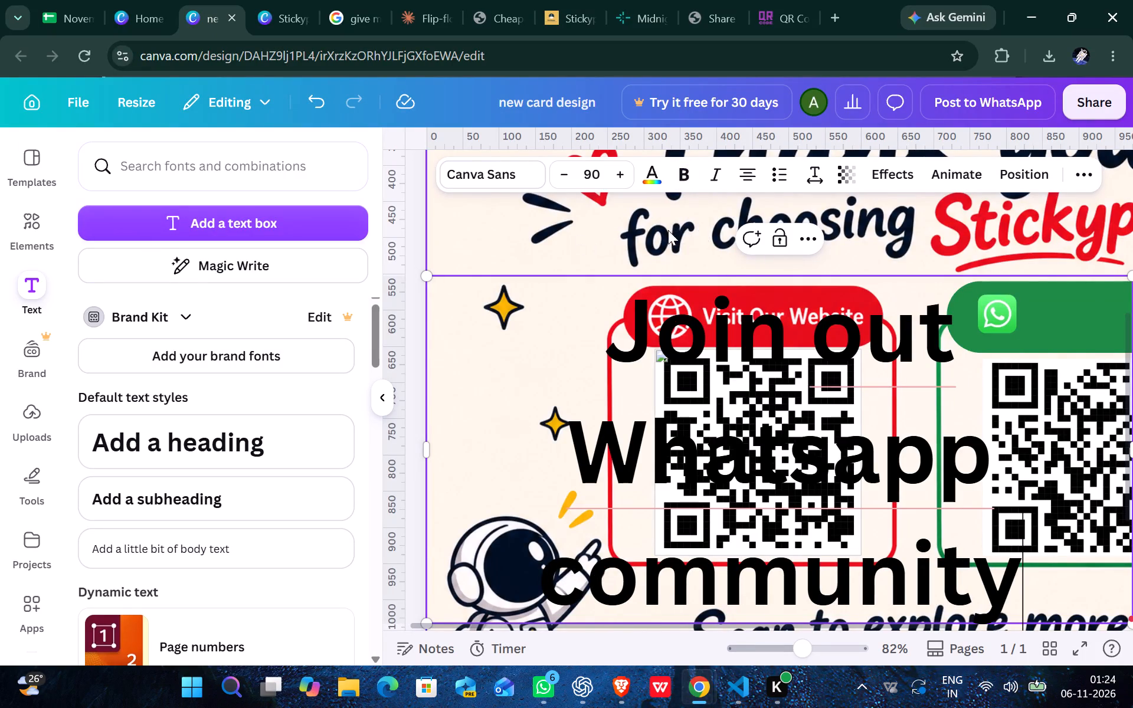
{"action": "left_click", "coordinate": [780, 346]}
{"action": "key", "text": "ctrl+a"}
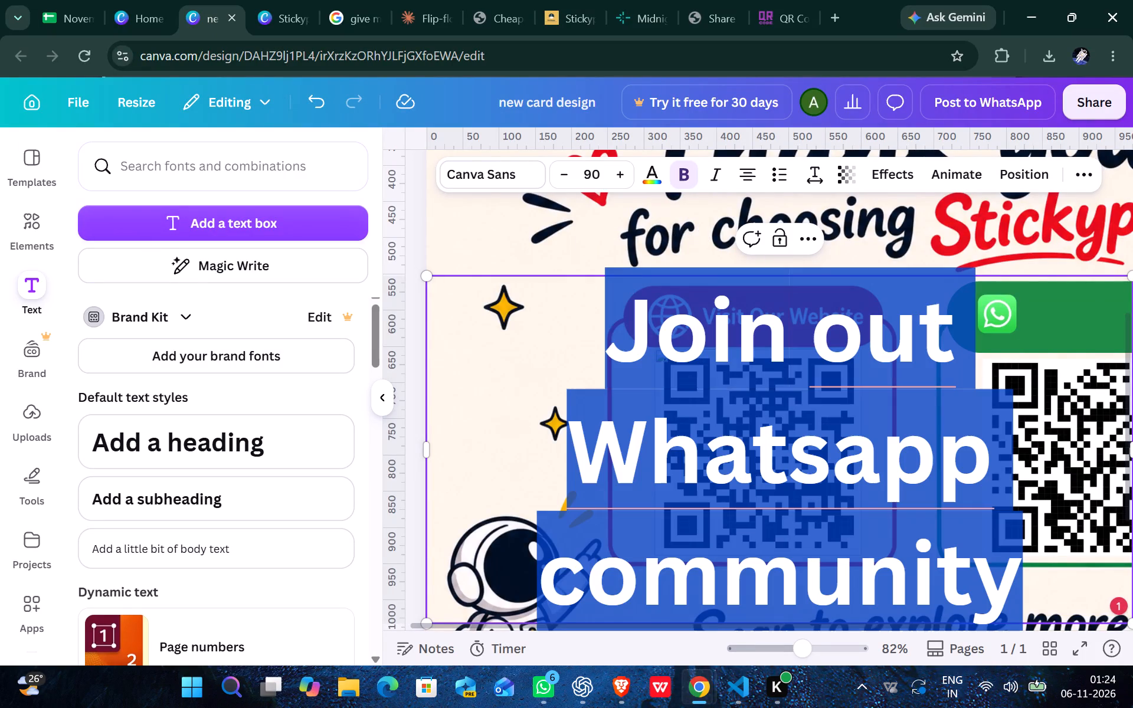
{"action": "left_click", "coordinate": [686, 176]}
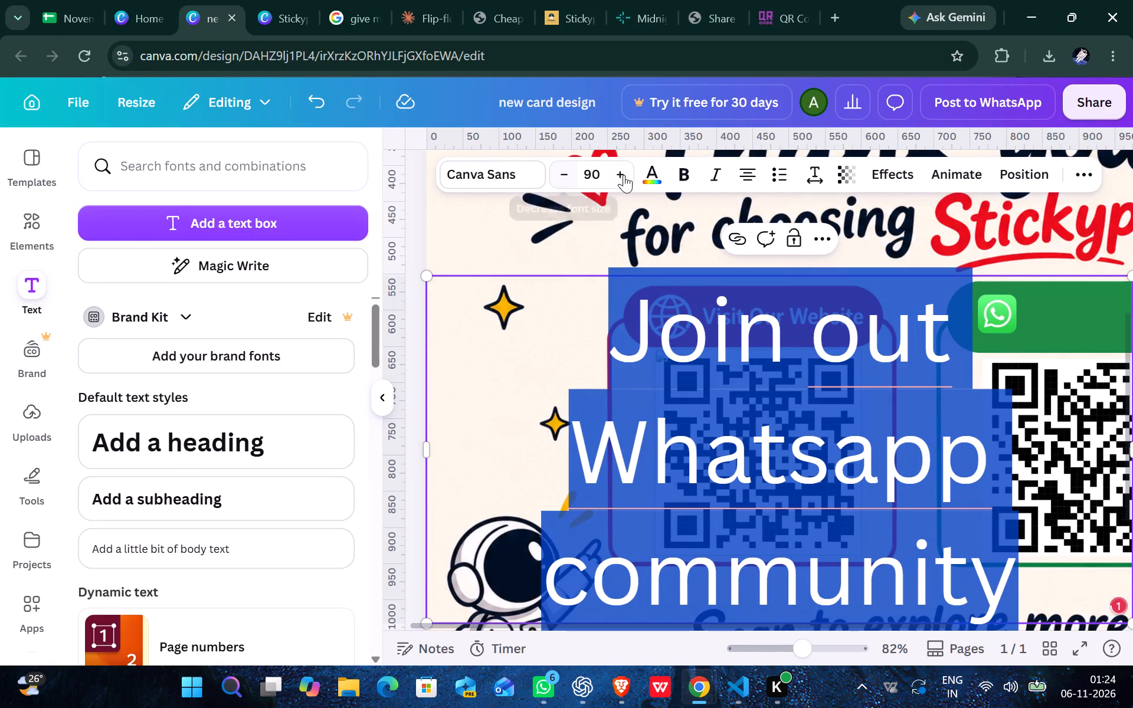
{"action": "left_click", "coordinate": [651, 173]}
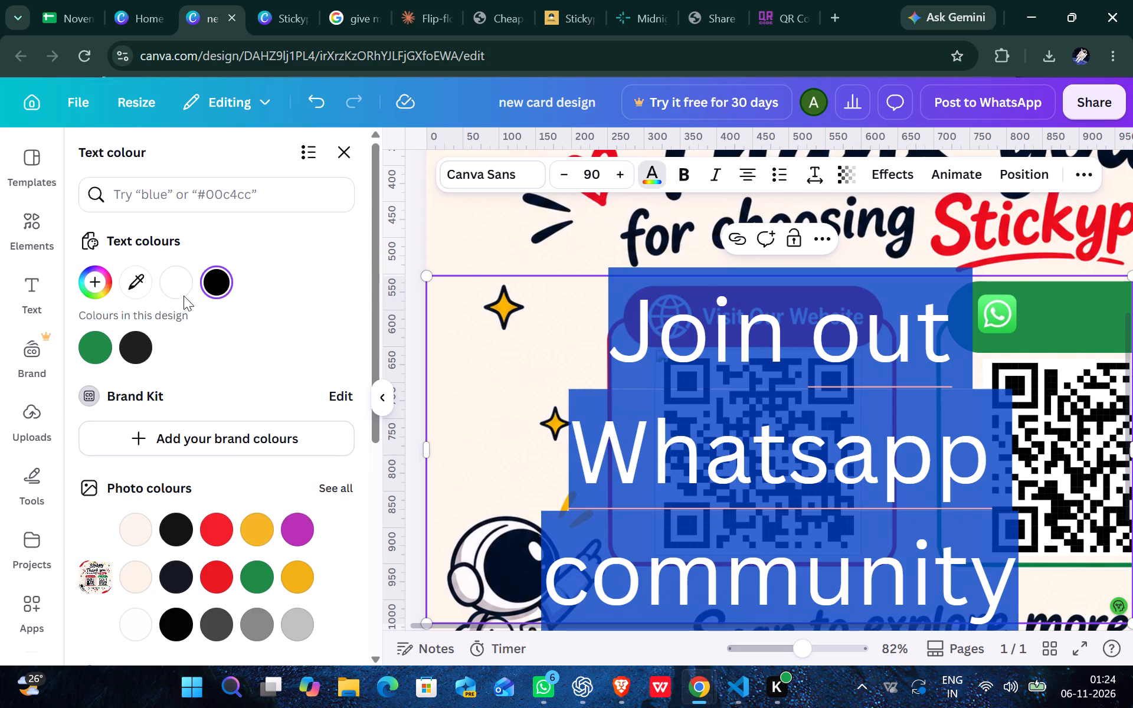
{"action": "left_click", "coordinate": [176, 291]}
{"action": "left_click", "coordinate": [390, 401]}
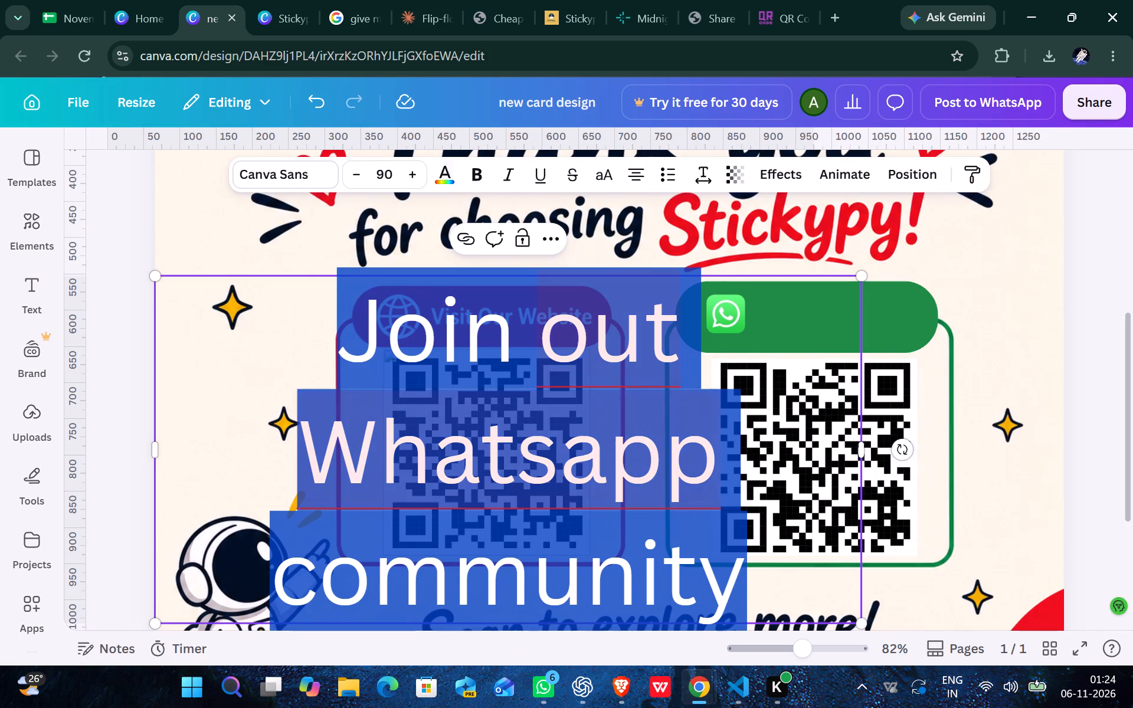
Shrink the white heading to size 13.5, widen it to a single line, and place it on the green pill beside the WhatsApp icon.
{"action": "left_click_drag", "start_coordinate": [152, 276], "coordinate": [788, 501]}
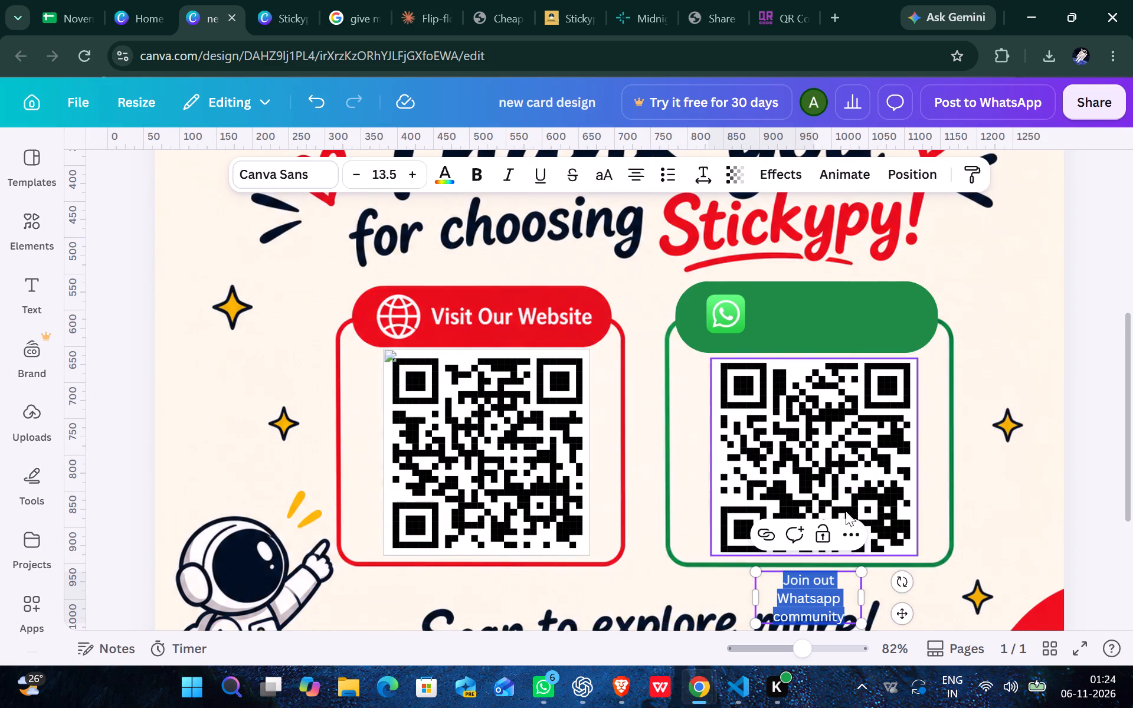
{"action": "left_click", "coordinate": [860, 605]}
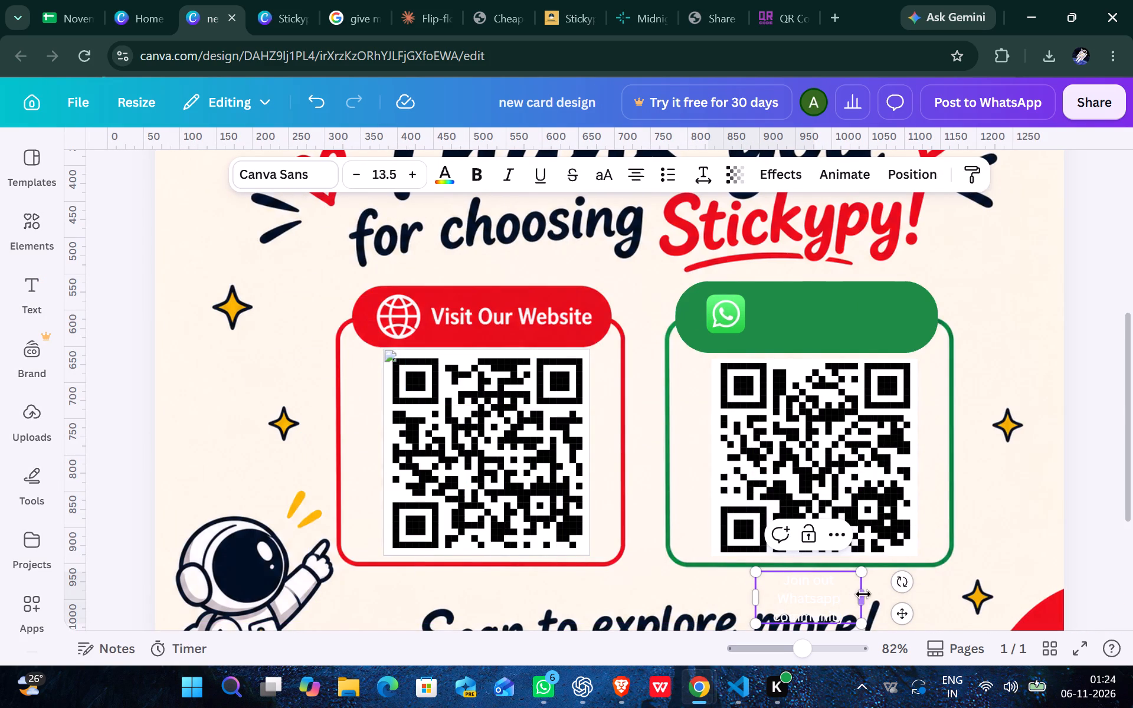
{"action": "left_click_drag", "start_coordinate": [863, 594], "coordinate": [964, 594]}
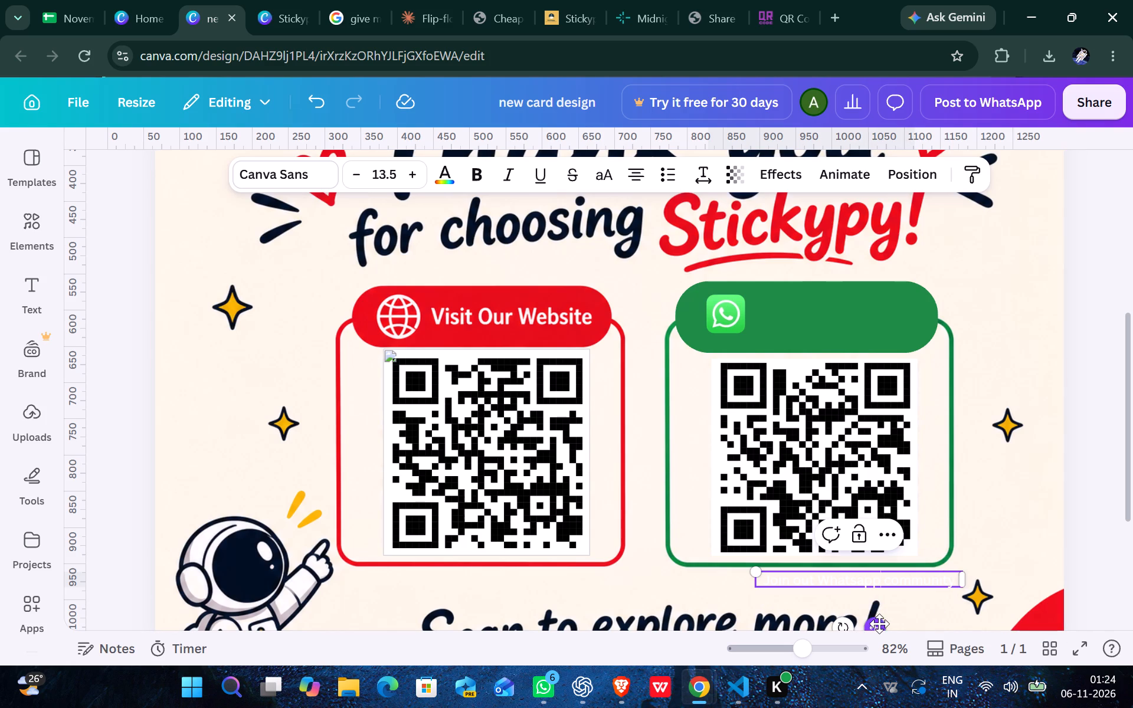
{"action": "left_click_drag", "start_coordinate": [879, 624], "coordinate": [863, 350]}
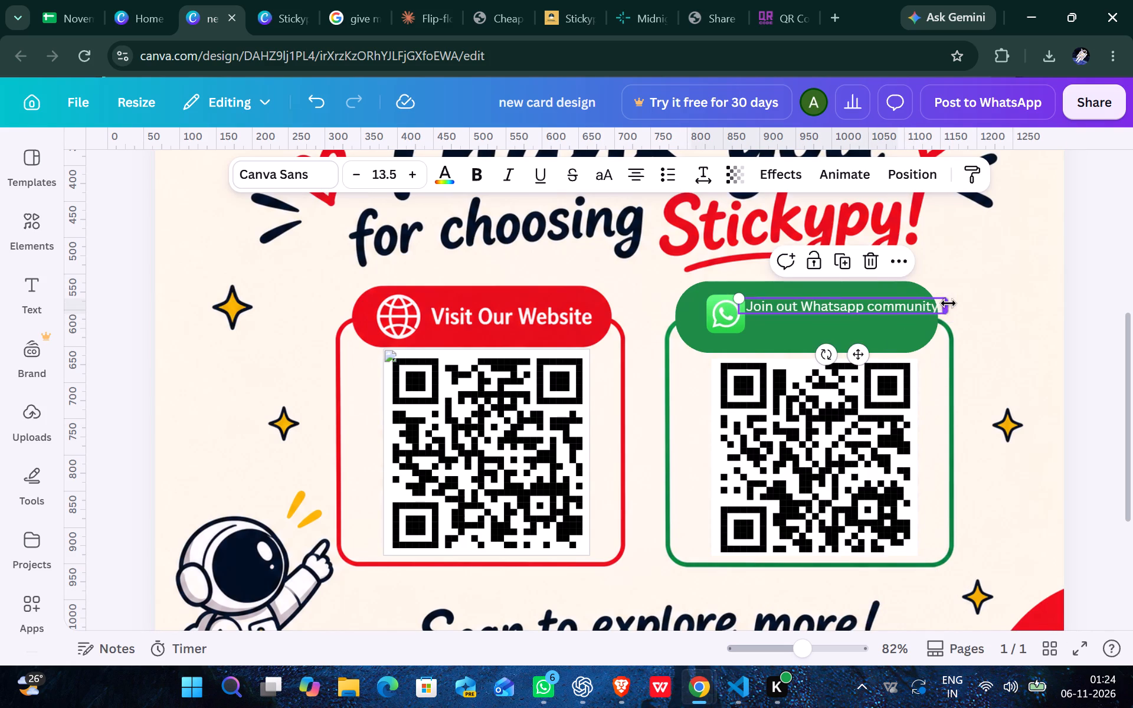
Narrow the community heading's text box so it wraps, and correct its wording to "Join our Whatsapp community".
{"action": "left_click_drag", "start_coordinate": [946, 303], "coordinate": [846, 316]}
{"action": "left_click", "coordinate": [818, 306]}
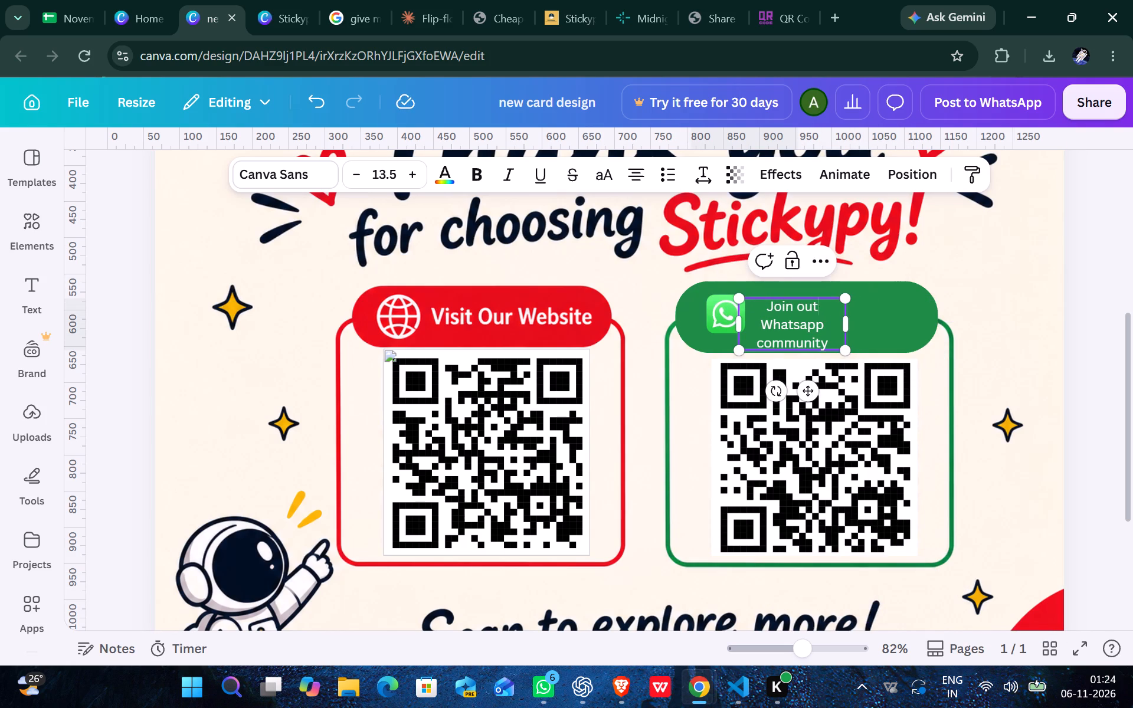
{"action": "left_click", "coordinate": [821, 304]}
{"action": "key", "text": "BackSpace"}
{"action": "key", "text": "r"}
Widen the community heading to wrap on two lines, place it beside the WhatsApp icon, and enlarge its text to size 15.6.
{"action": "left_click_drag", "start_coordinate": [847, 326], "coordinate": [868, 320]}
{"action": "left_click_drag", "start_coordinate": [807, 310], "coordinate": [838, 313]}
{"action": "left_click", "coordinate": [1078, 271]}
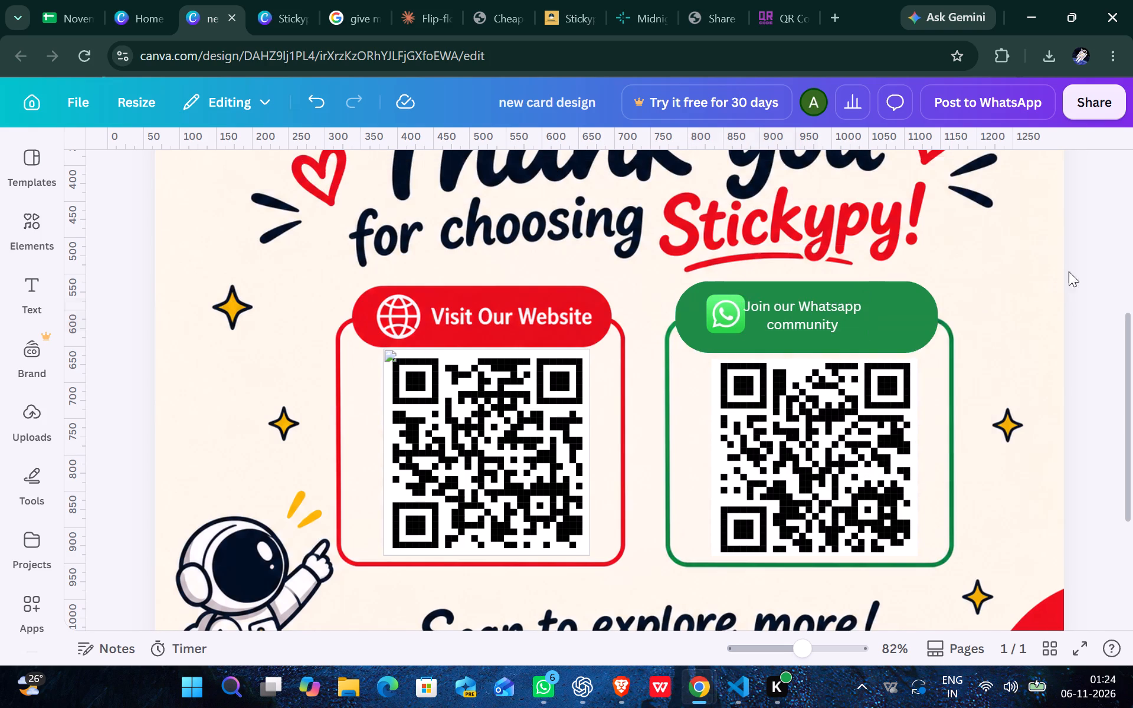
{"action": "left_click_drag", "start_coordinate": [818, 310], "coordinate": [838, 307]}
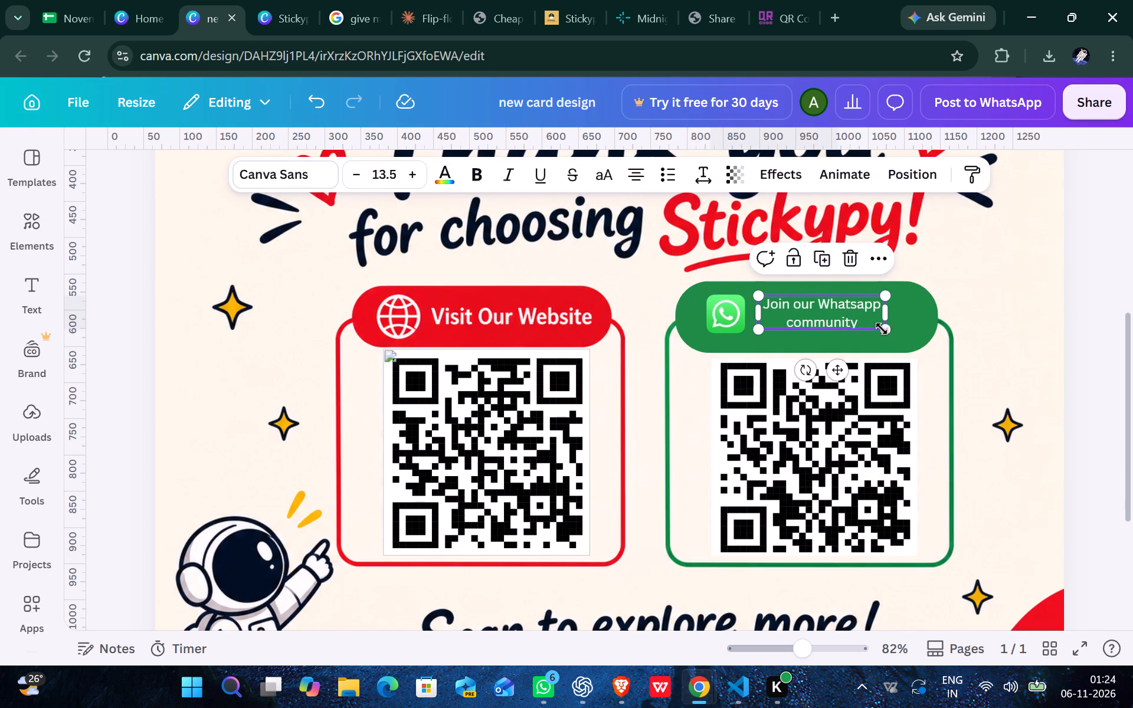
{"action": "left_click_drag", "start_coordinate": [885, 329], "coordinate": [903, 339]}
{"action": "left_click", "coordinate": [1110, 266]}
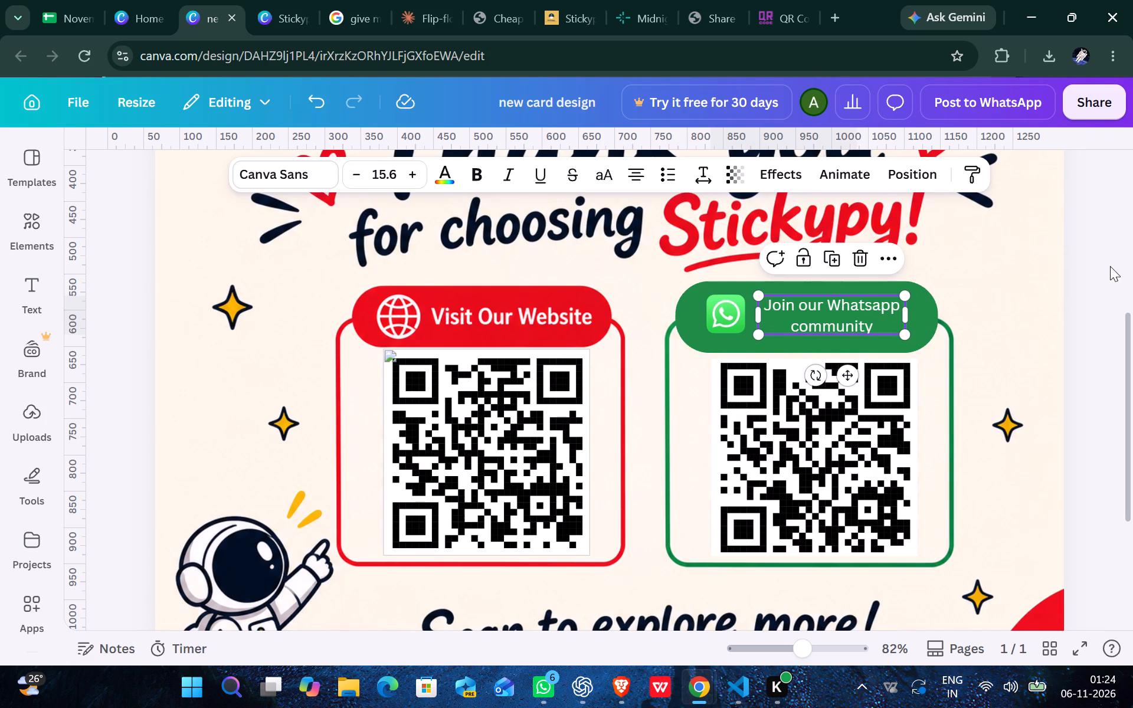
Make the community heading bold, nudge it slightly toward the WhatsApp icon, and enlarge it a little within the green pill.
{"action": "left_click", "coordinate": [875, 309]}
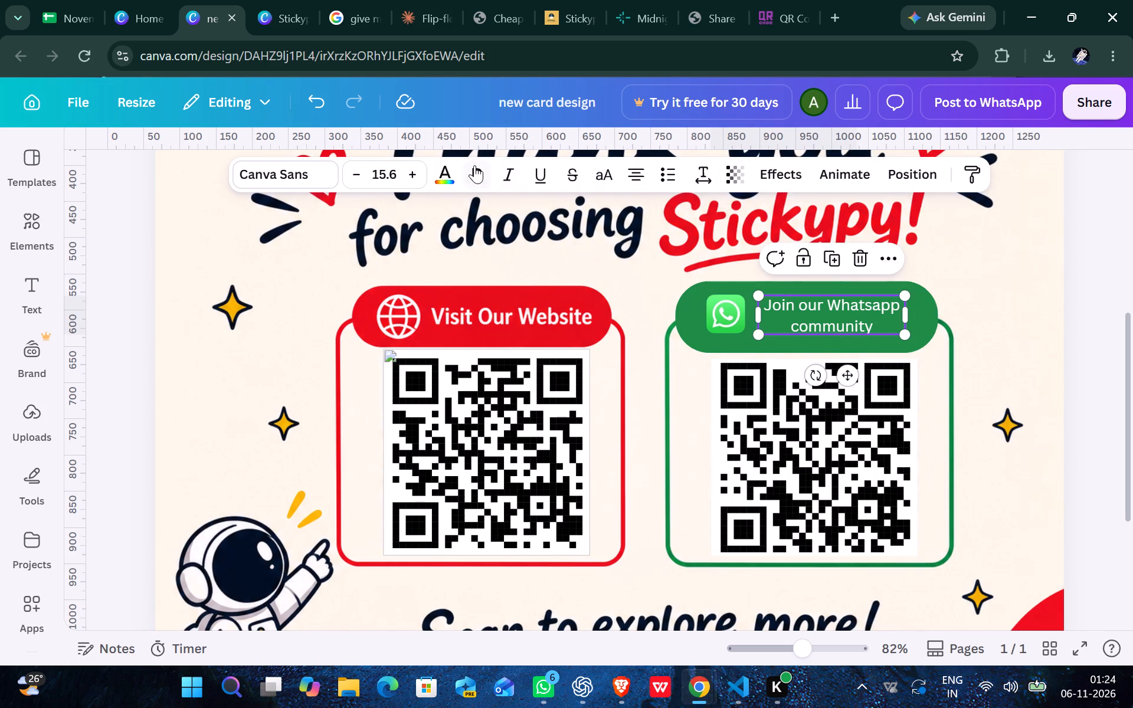
{"action": "left_click", "coordinate": [472, 166]}
{"action": "left_click", "coordinate": [1114, 268]}
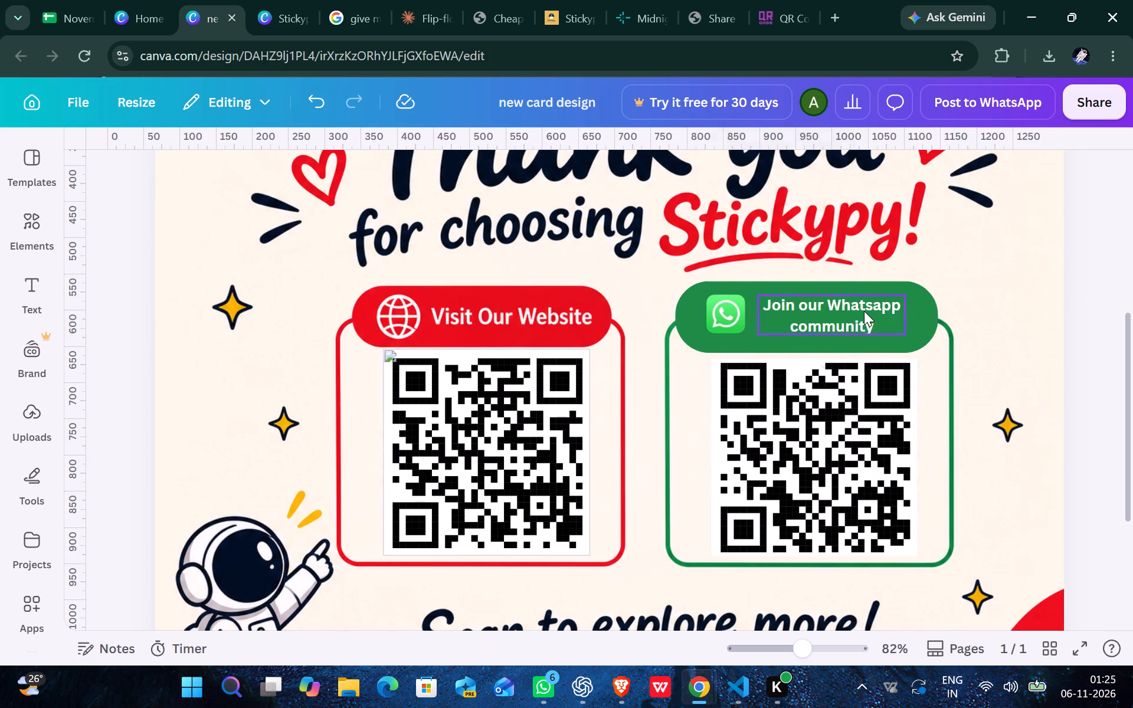
{"action": "left_click_drag", "start_coordinate": [864, 311], "coordinate": [859, 310]}
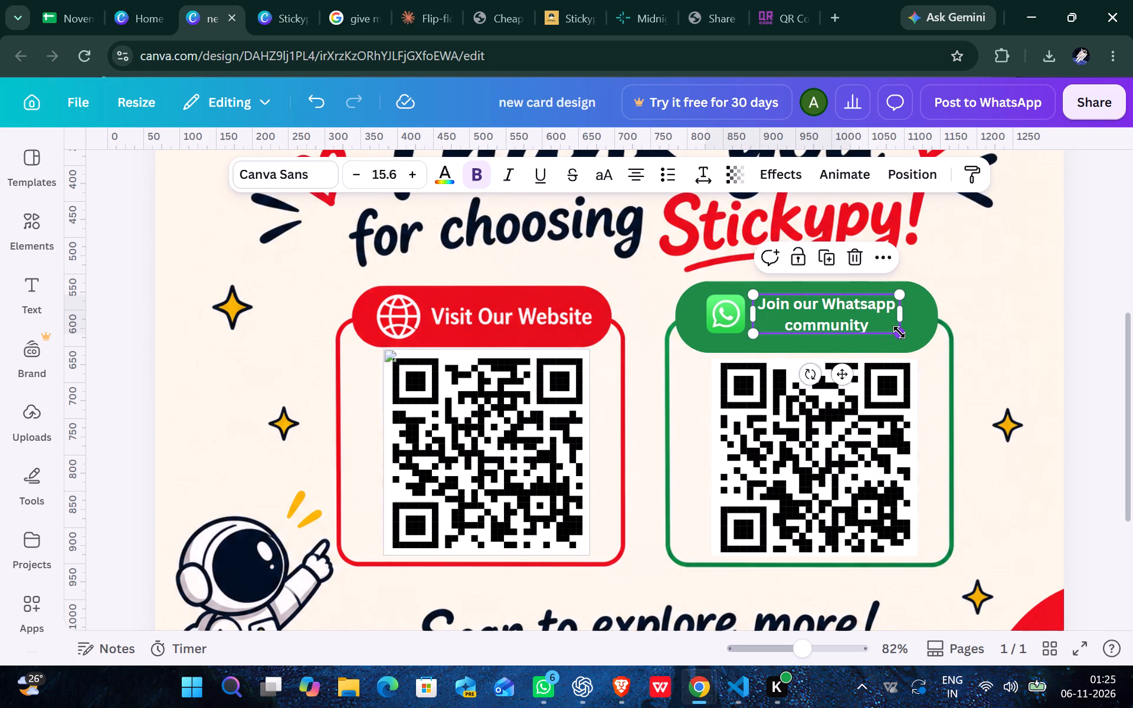
{"action": "left_click_drag", "start_coordinate": [899, 332], "coordinate": [904, 339]}
{"action": "left_click", "coordinate": [1108, 287]}
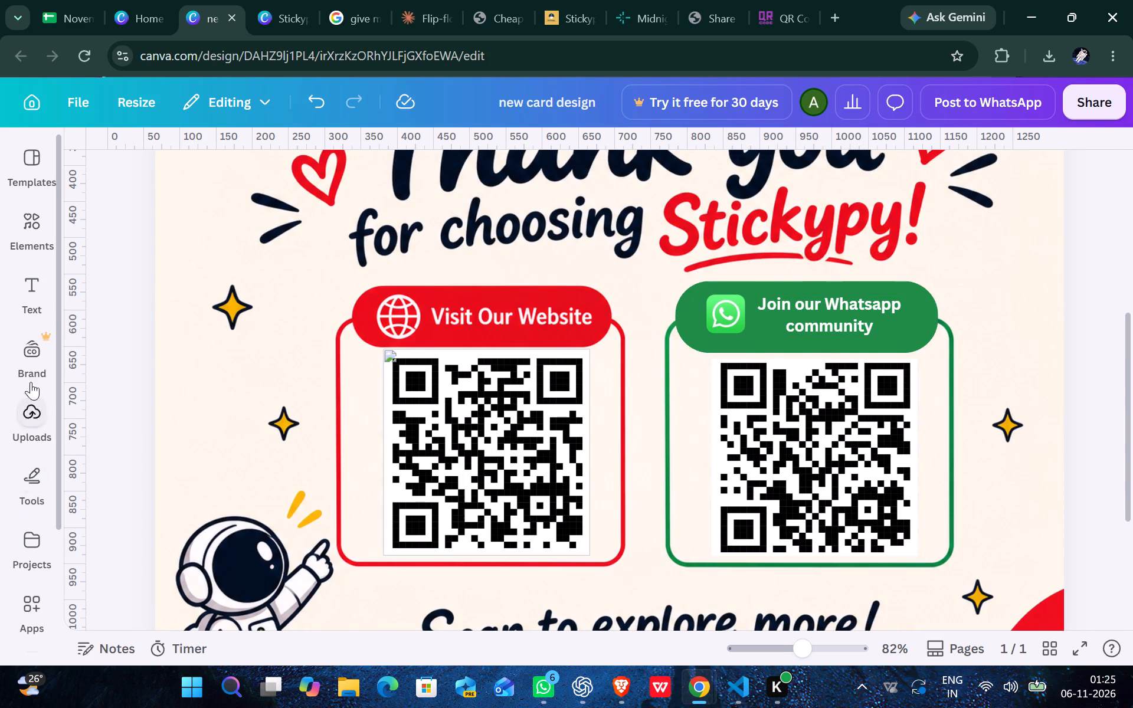
Search the design elements for "website" and show all the matching graphics.
{"action": "left_click", "coordinate": [35, 228]}
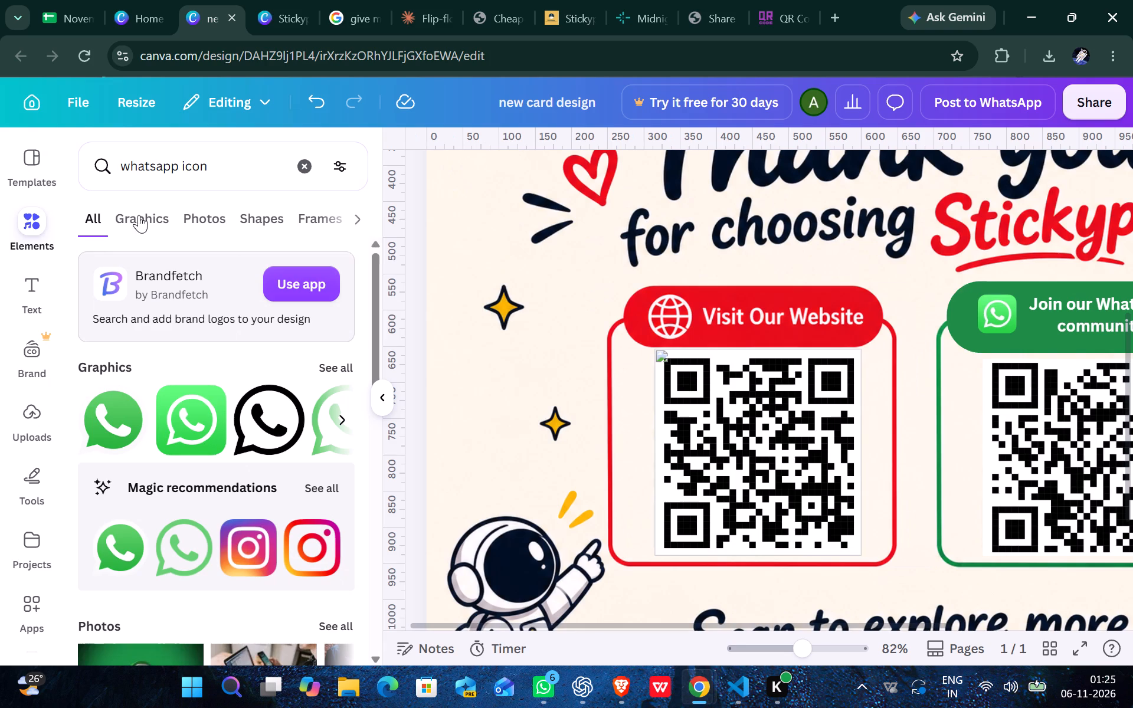
{"action": "left_click_drag", "start_coordinate": [227, 168], "coordinate": [78, 173]}
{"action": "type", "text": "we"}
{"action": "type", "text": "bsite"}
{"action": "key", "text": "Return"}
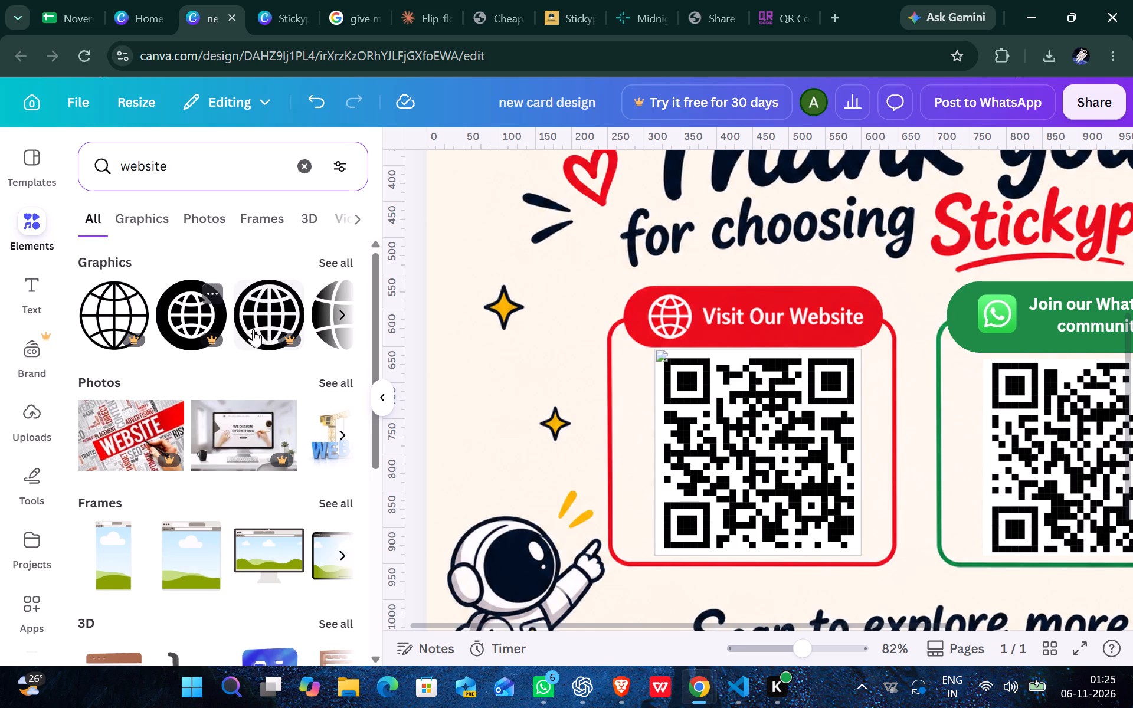
{"action": "left_click", "coordinate": [335, 264]}
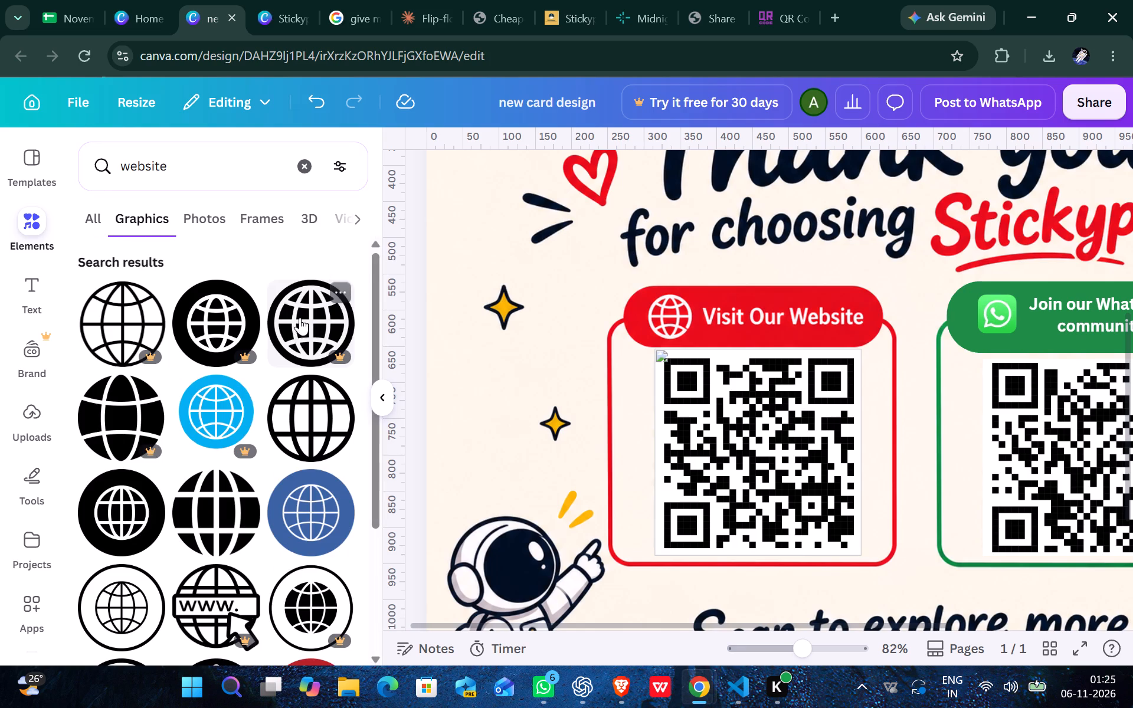
Add the white globe on a black circle from the website graphics results to the card.
{"action": "scroll", "coordinate": [292, 324], "scroll_direction": "down", "scroll_amount": 1}
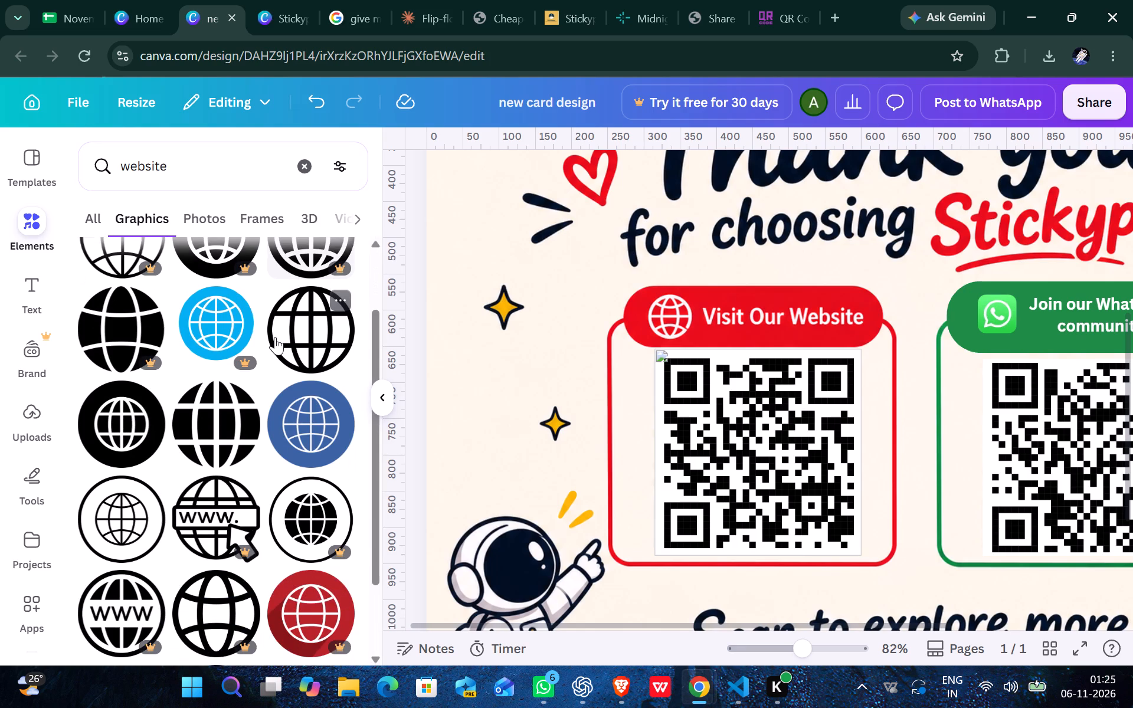
{"action": "left_click", "coordinate": [117, 432]}
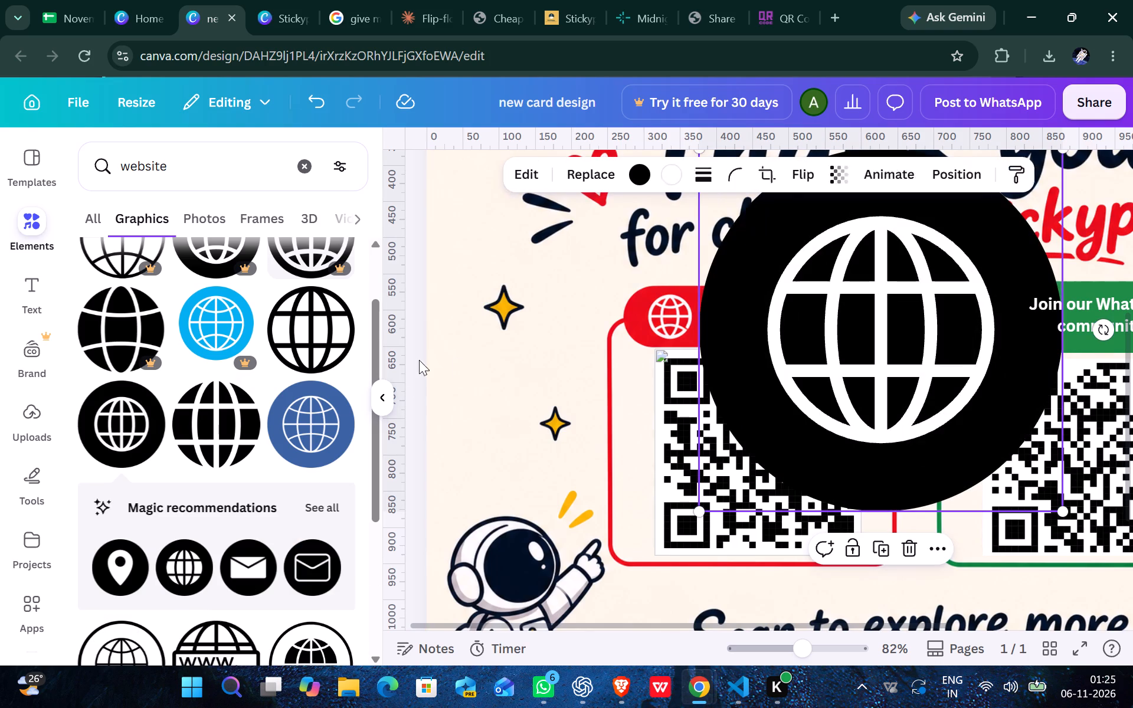
{"action": "left_click", "coordinate": [385, 395]}
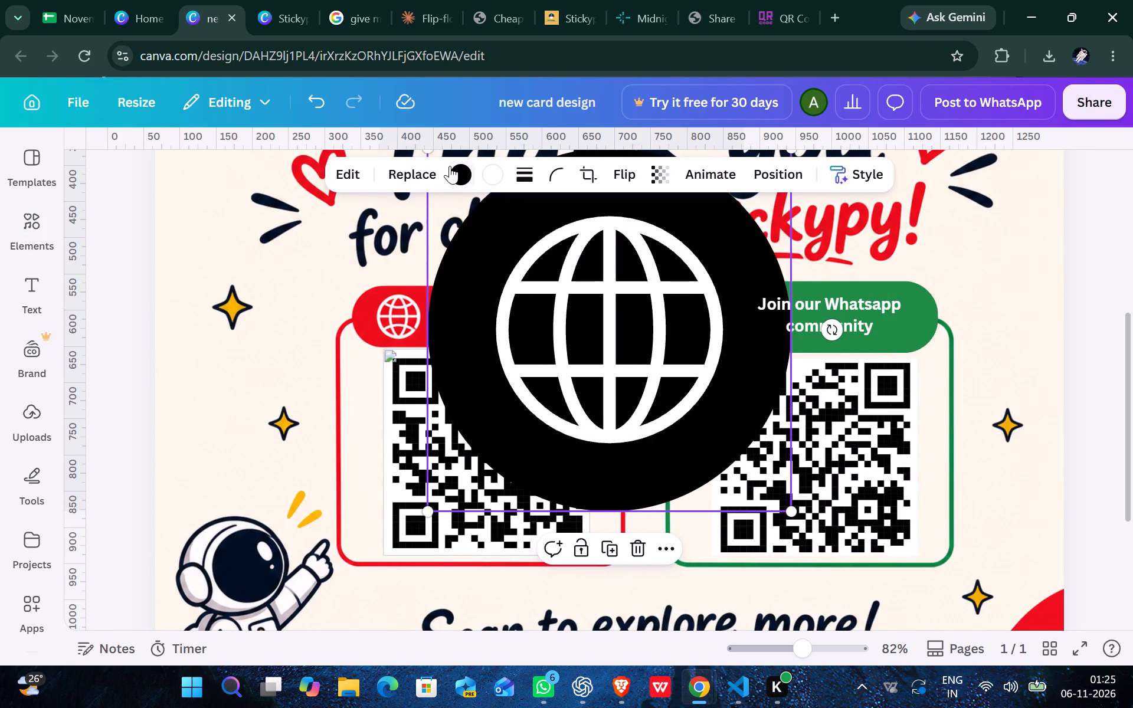
Recolour the globe graphic's black circle with the red from the photo colours.
{"action": "left_click", "coordinate": [455, 170]}
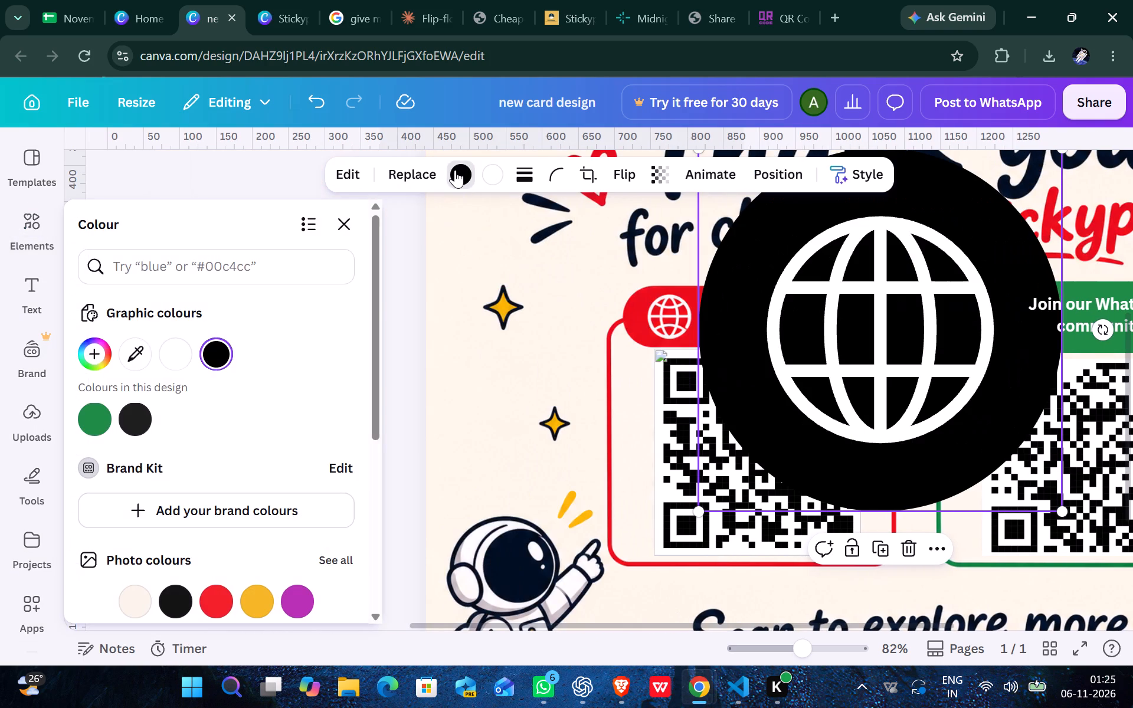
{"action": "left_click", "coordinate": [215, 599]}
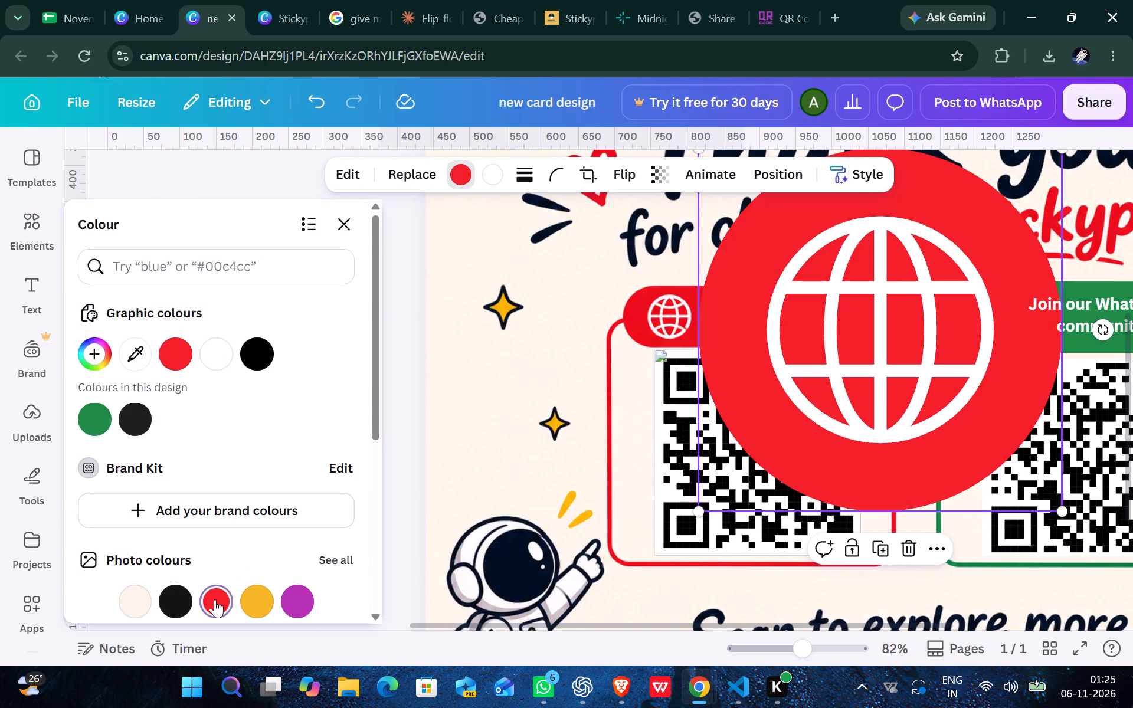
{"action": "left_click", "coordinate": [337, 217]}
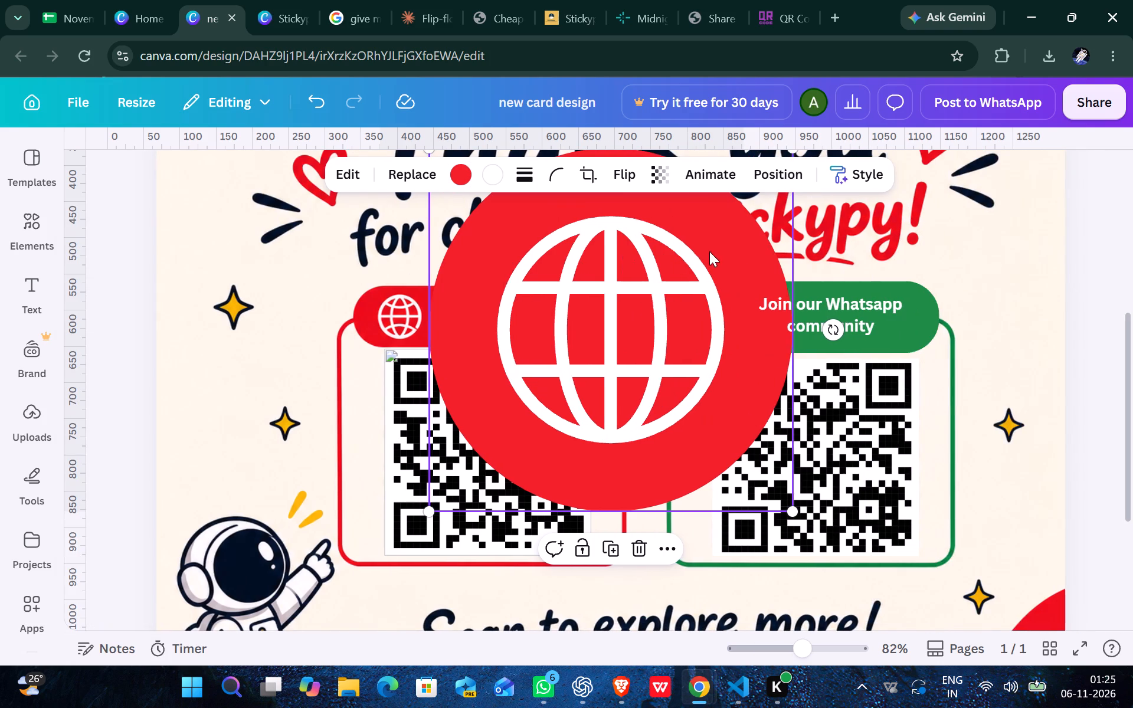
Shrink the red globe graphic and place it over the globe icon in the Visit Our Website header.
{"action": "left_click_drag", "start_coordinate": [711, 264], "coordinate": [680, 356]}
{"action": "left_click_drag", "start_coordinate": [761, 238], "coordinate": [535, 582]}
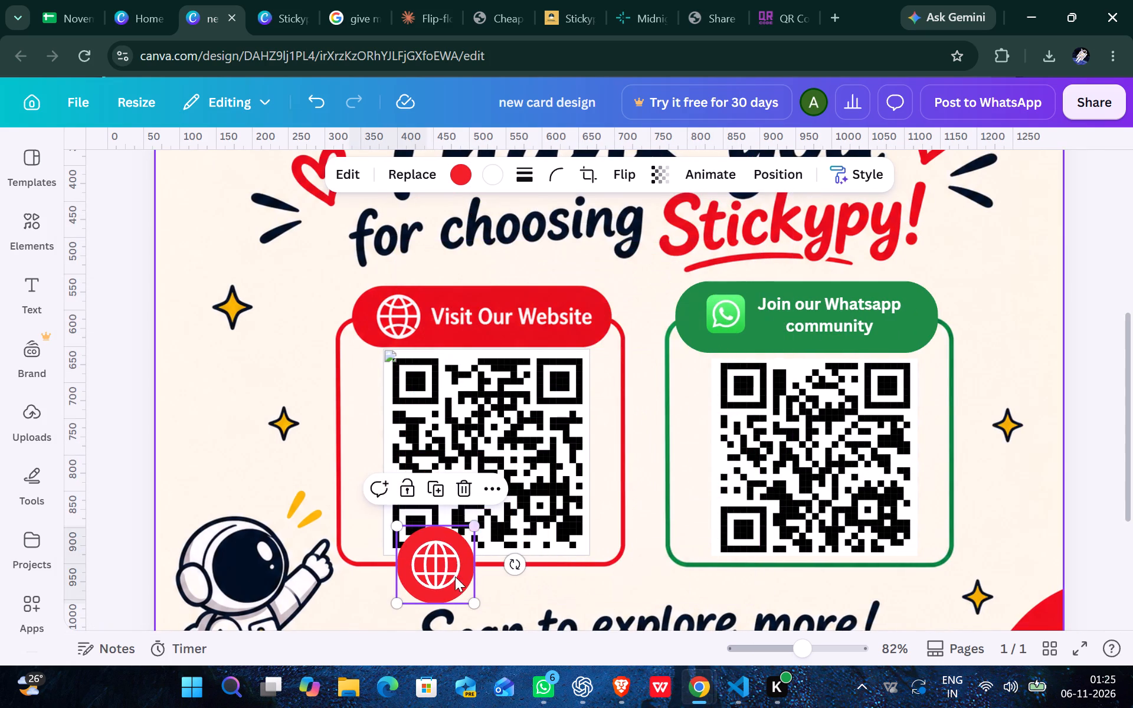
{"action": "left_click_drag", "start_coordinate": [430, 565], "coordinate": [383, 336]}
{"action": "left_click_drag", "start_coordinate": [425, 297], "coordinate": [398, 349]}
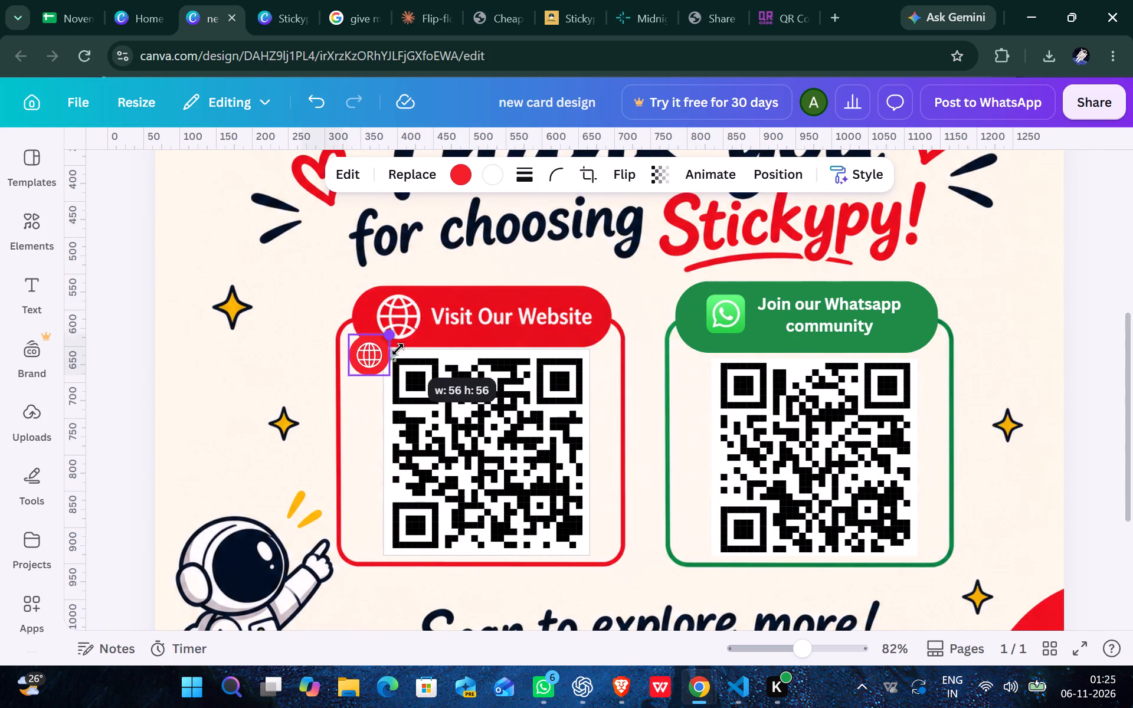
Resize the red globe graphic and position it so it covers the original globe icon in the Visit Our Website header.
{"action": "left_click_drag", "start_coordinate": [398, 349], "coordinate": [394, 356]}
{"action": "left_click_drag", "start_coordinate": [379, 415], "coordinate": [408, 367]}
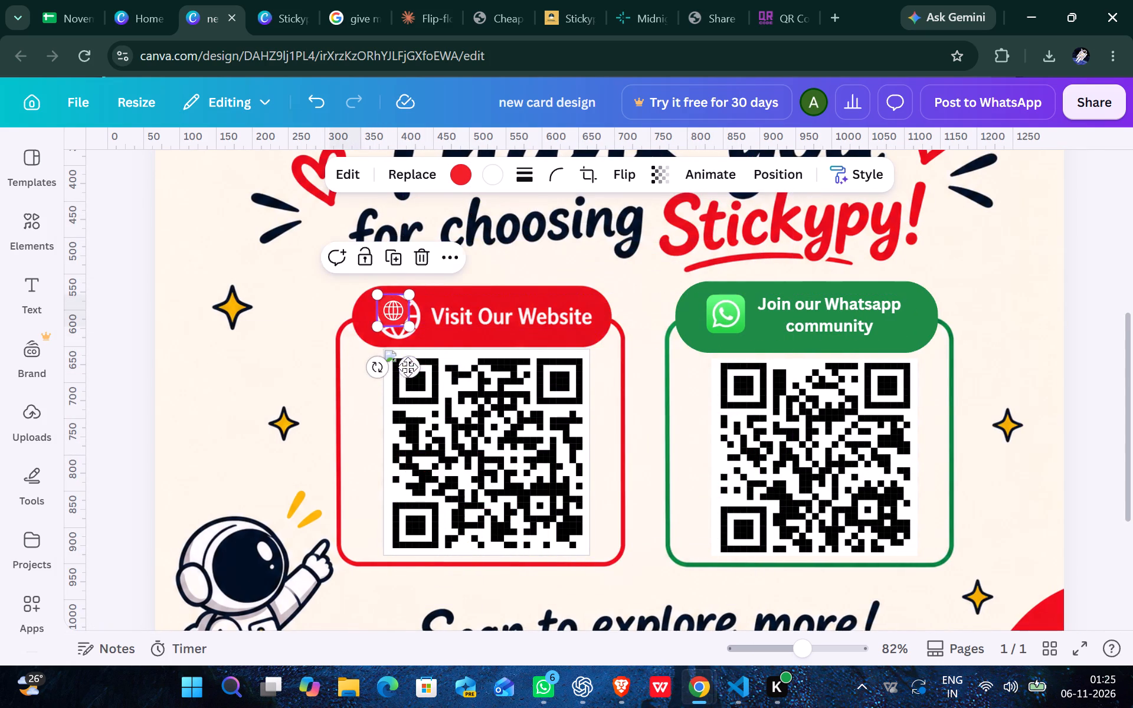
{"action": "left_click_drag", "start_coordinate": [411, 326], "coordinate": [425, 341]}
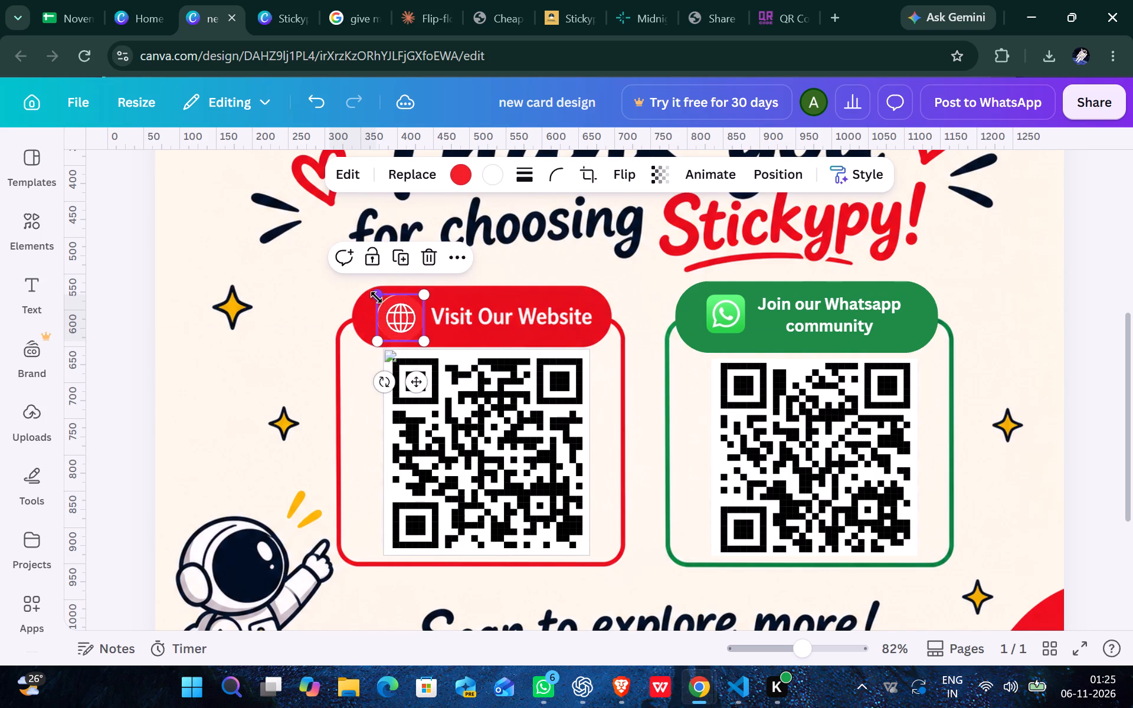
{"action": "left_click_drag", "start_coordinate": [379, 295], "coordinate": [366, 295]}
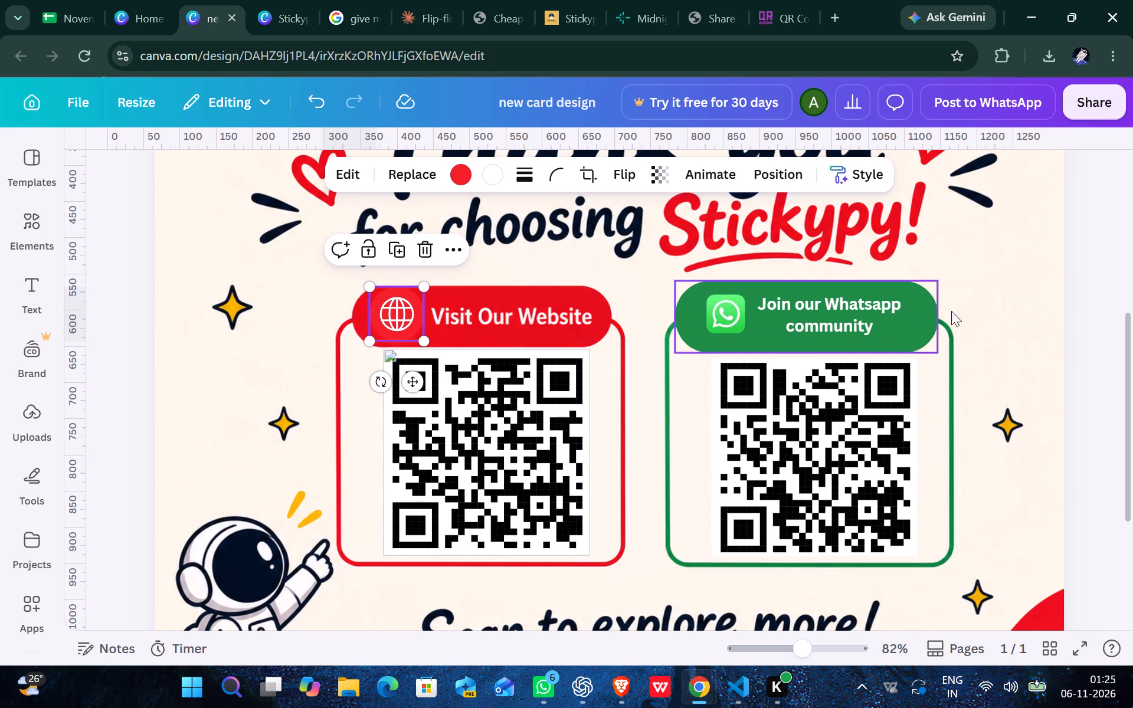
{"action": "left_click", "coordinate": [1070, 271]}
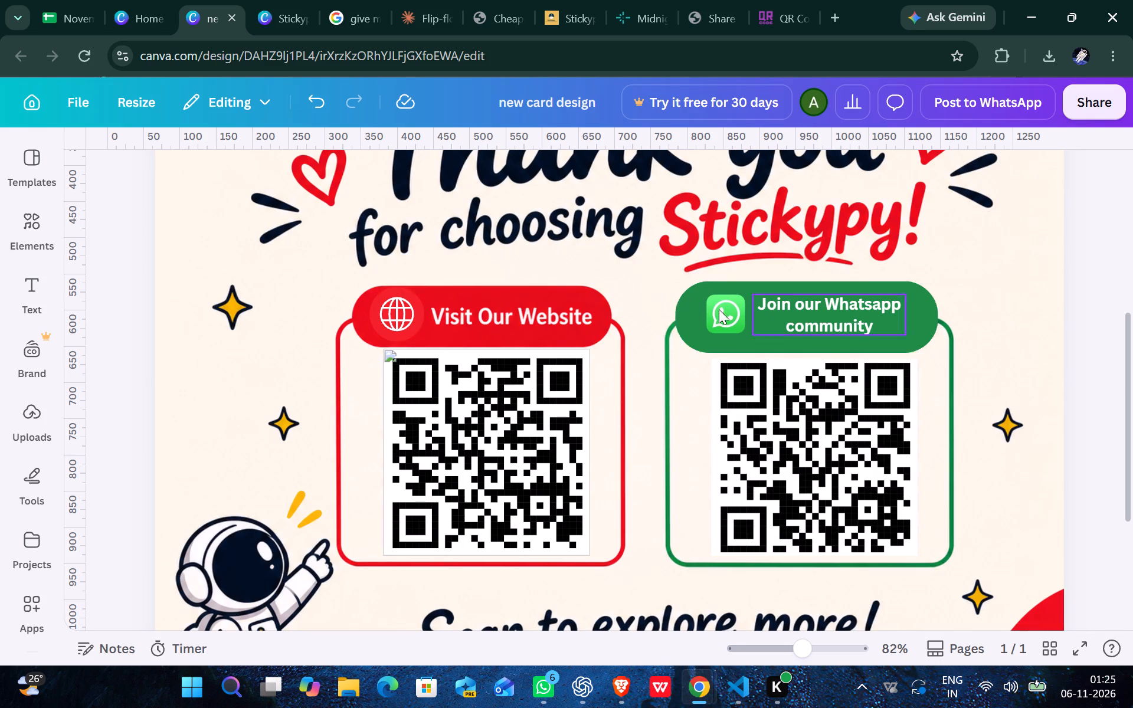
Duplicate the green WhatsApp header pill and place the copy over the Visit Our Website header, moving the globe graphic out of the way.
{"action": "left_click", "coordinate": [694, 314]}
{"action": "left_click", "coordinate": [805, 248]}
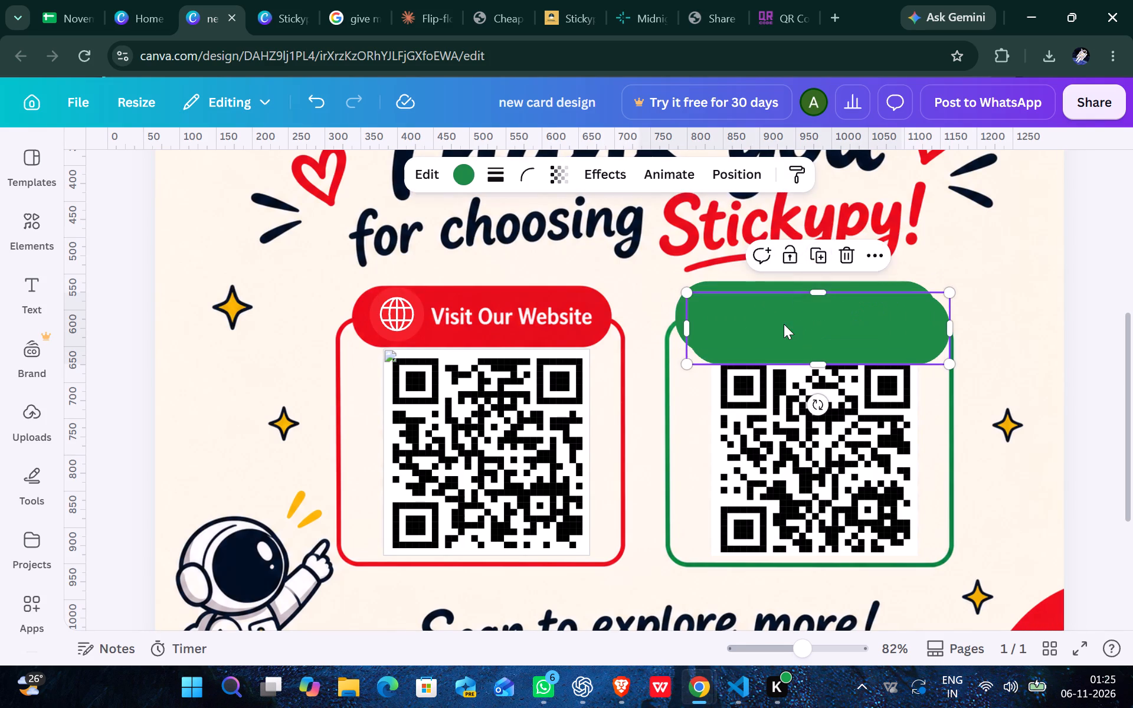
{"action": "left_click_drag", "start_coordinate": [784, 324], "coordinate": [551, 298]}
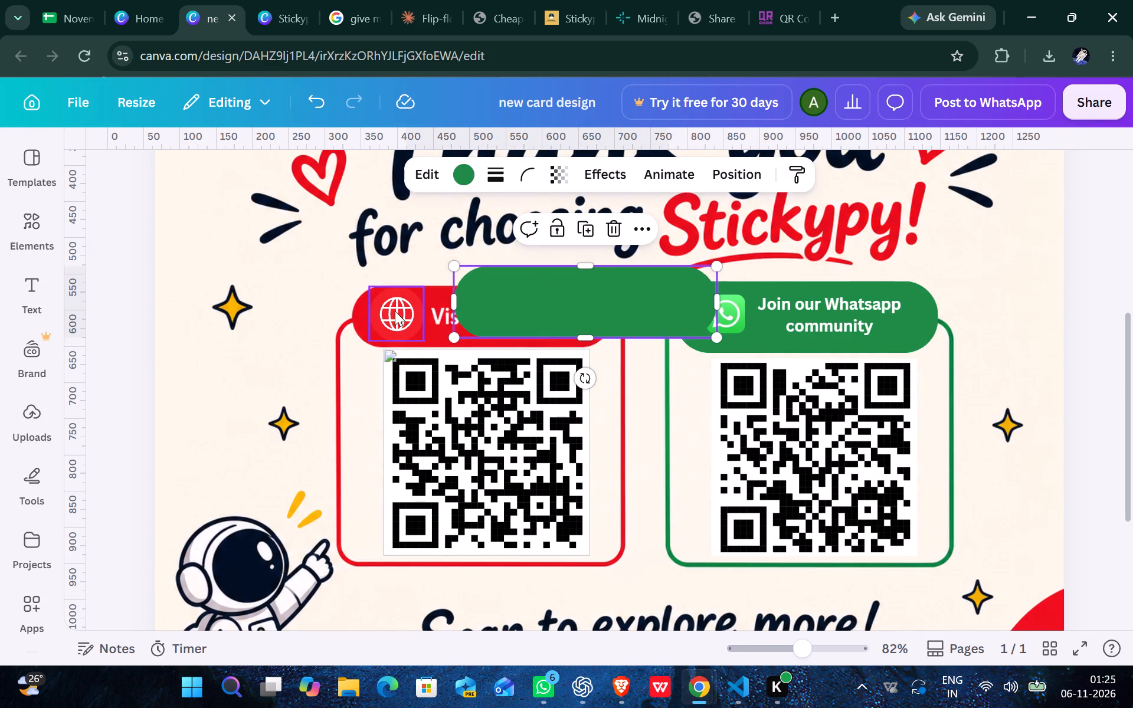
{"action": "left_click_drag", "start_coordinate": [395, 311], "coordinate": [389, 393]}
{"action": "left_click_drag", "start_coordinate": [561, 288], "coordinate": [459, 303]}
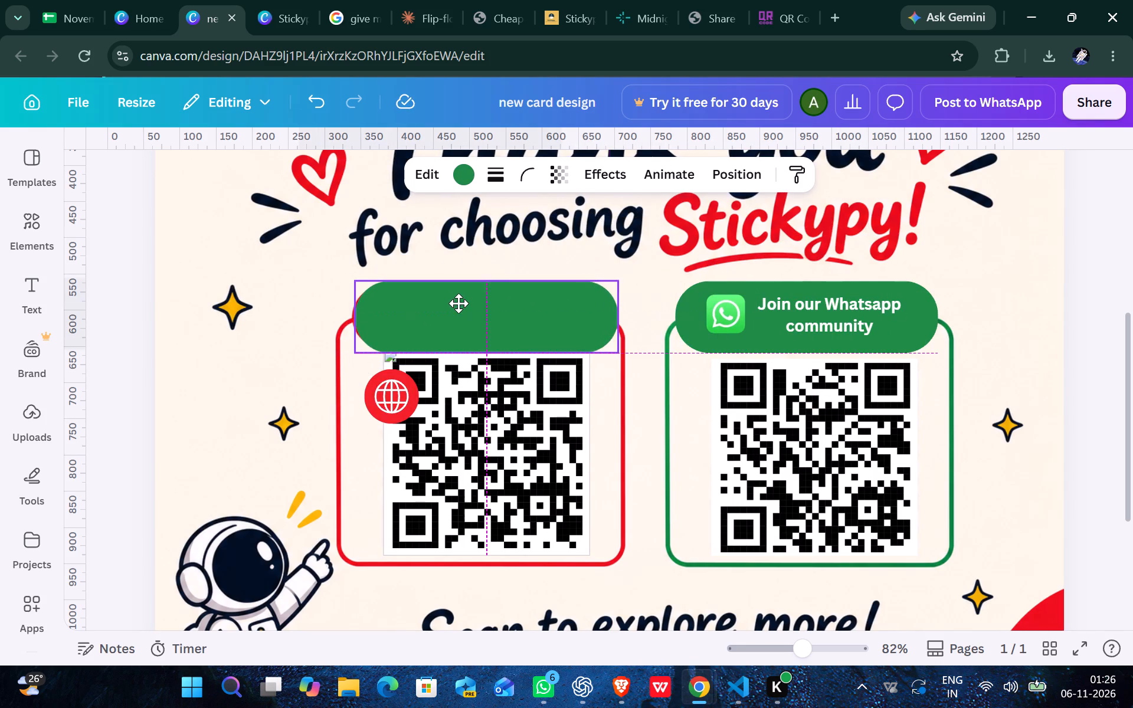
{"action": "left_click_drag", "start_coordinate": [459, 303], "coordinate": [455, 303]}
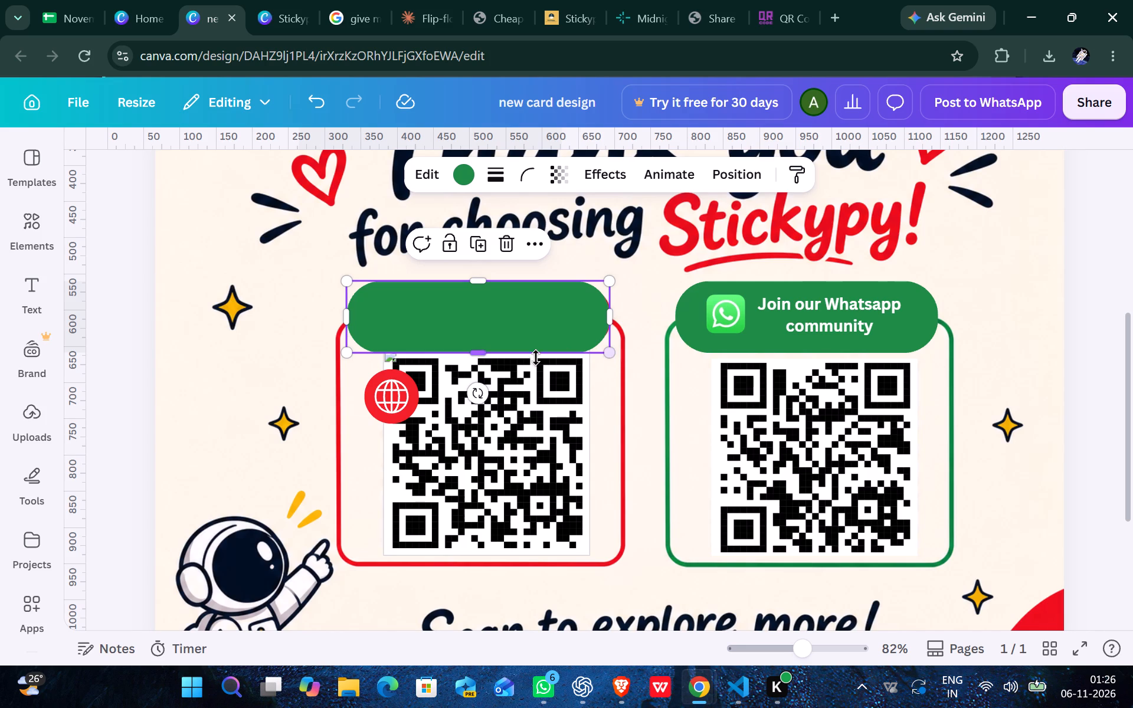
Adjust the copied pill's height and width so it covers the original red website header.
{"action": "left_click_drag", "start_coordinate": [477, 350], "coordinate": [500, 341]}
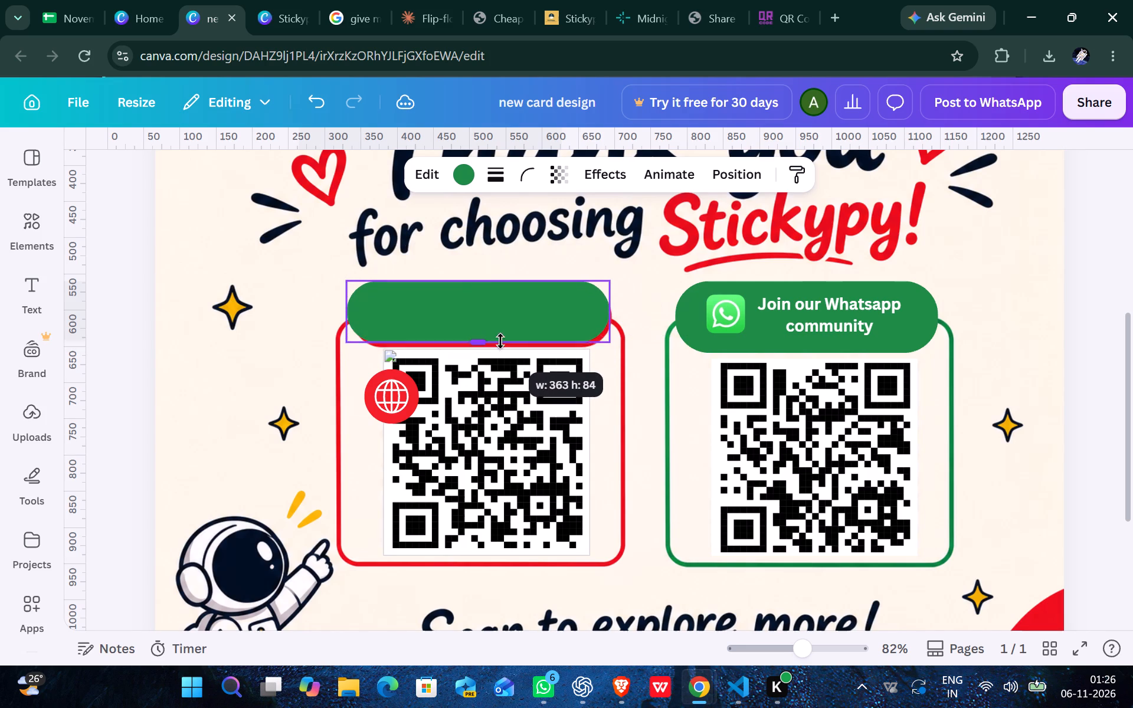
{"action": "left_click_drag", "start_coordinate": [500, 341], "coordinate": [500, 343]}
{"action": "left_click_drag", "start_coordinate": [476, 280], "coordinate": [476, 294]}
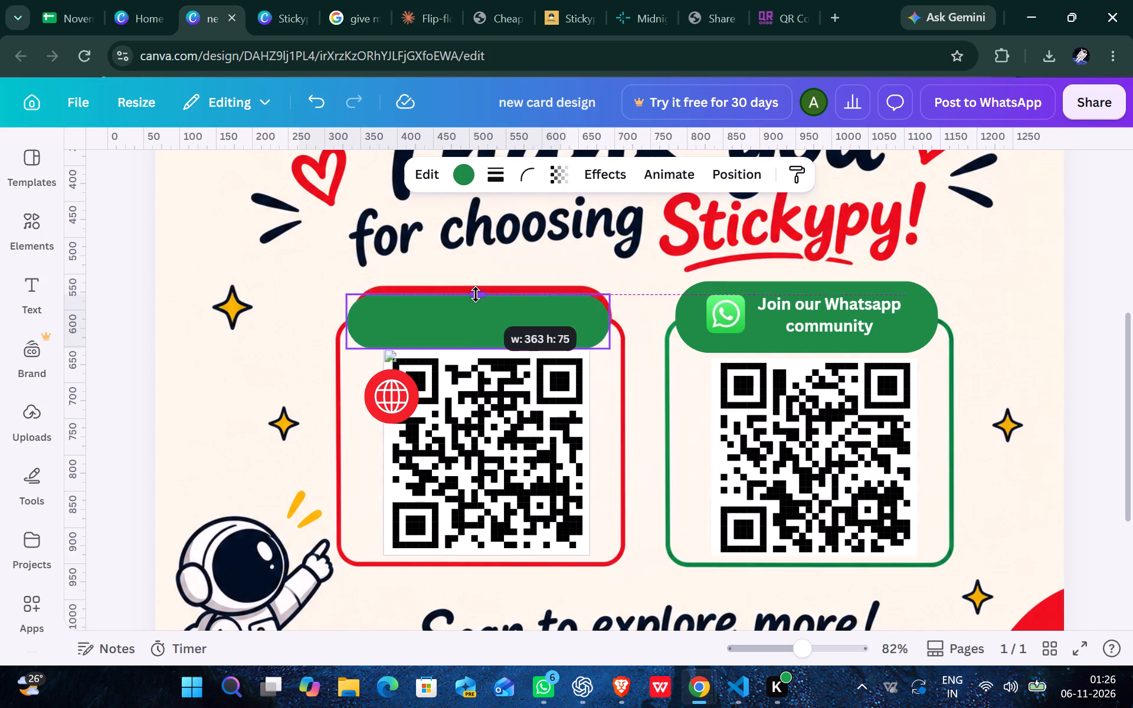
{"action": "left_click_drag", "start_coordinate": [476, 294], "coordinate": [482, 286]}
{"action": "left_click_drag", "start_coordinate": [609, 322], "coordinate": [616, 324]}
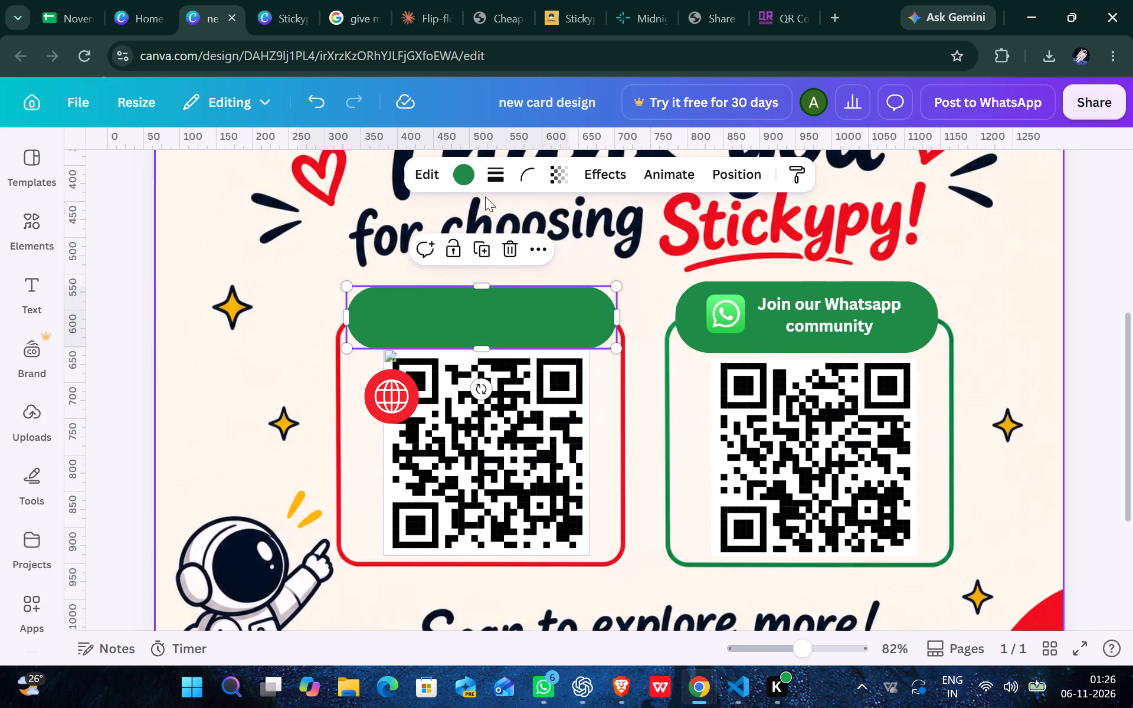
Fill the copied pill with the red already used in the design's colours.
{"action": "left_click", "coordinate": [466, 176]}
{"action": "left_click", "coordinate": [96, 353]}
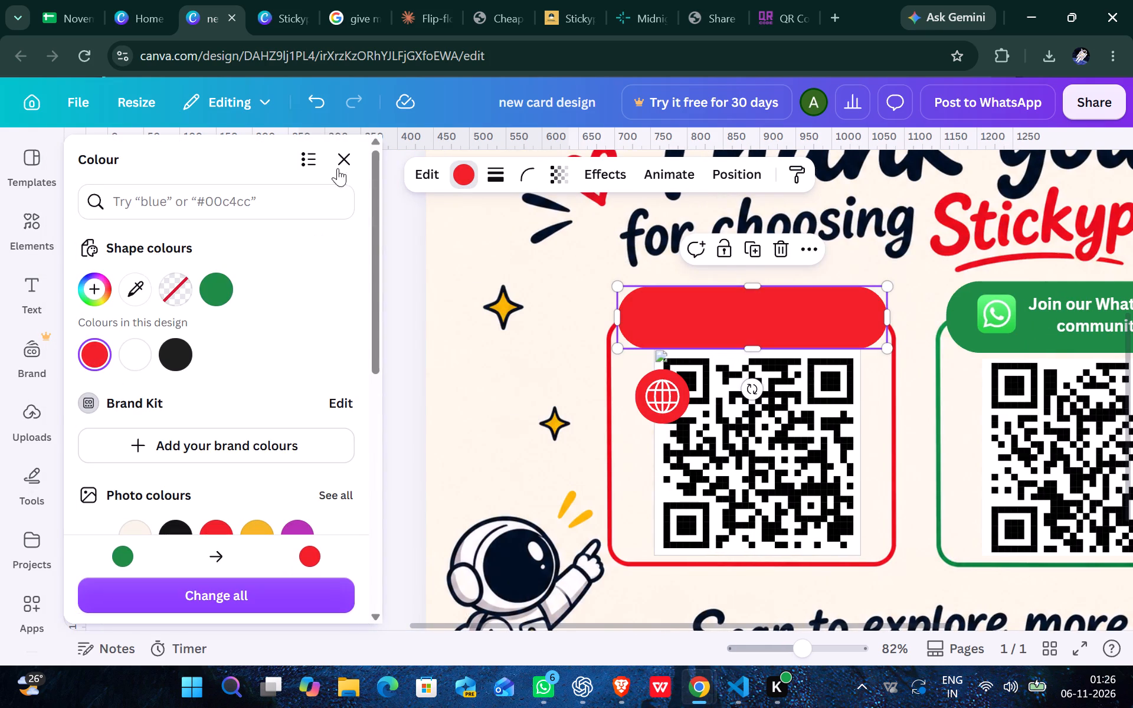
{"action": "left_click", "coordinate": [342, 150]}
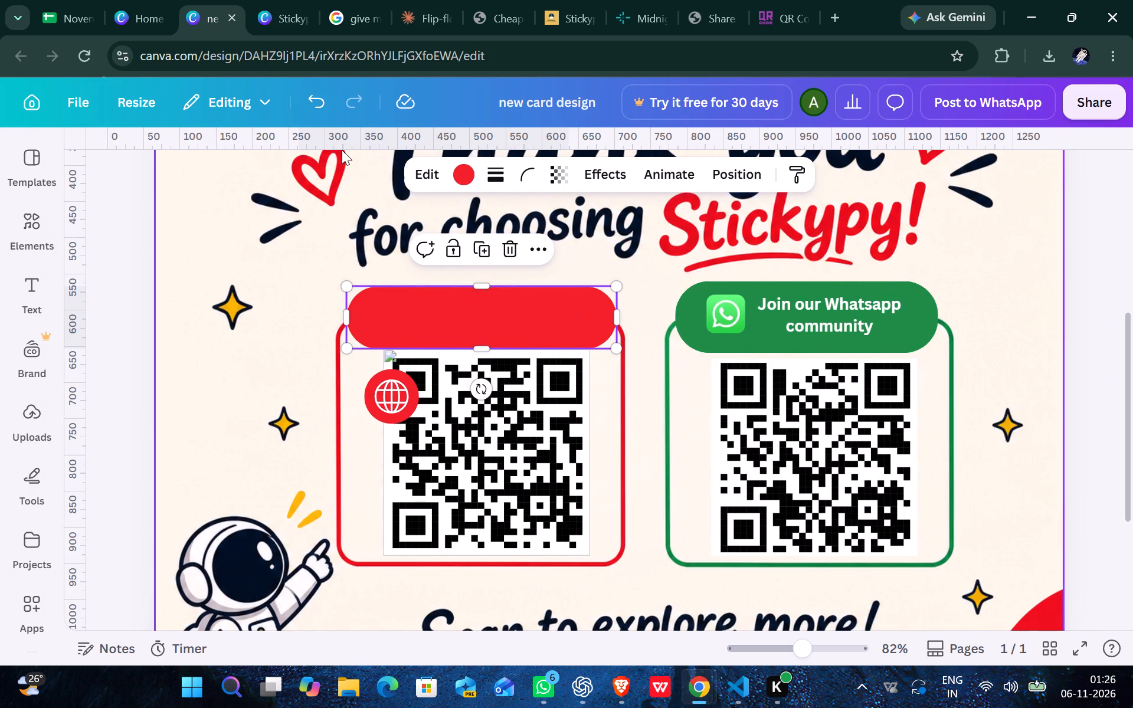
Move the globe graphic onto the new red pill, bring it forward, and centre it vertically near the pill's left end.
{"action": "left_click", "coordinate": [374, 392]}
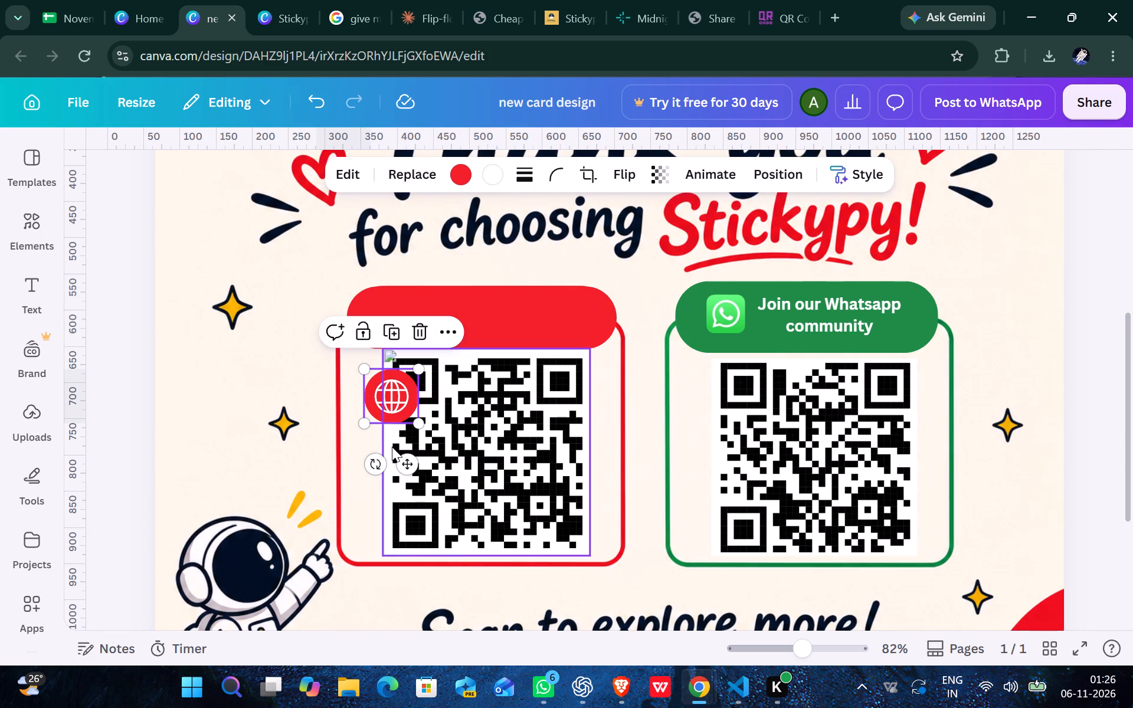
{"action": "left_click_drag", "start_coordinate": [404, 468], "coordinate": [408, 391]}
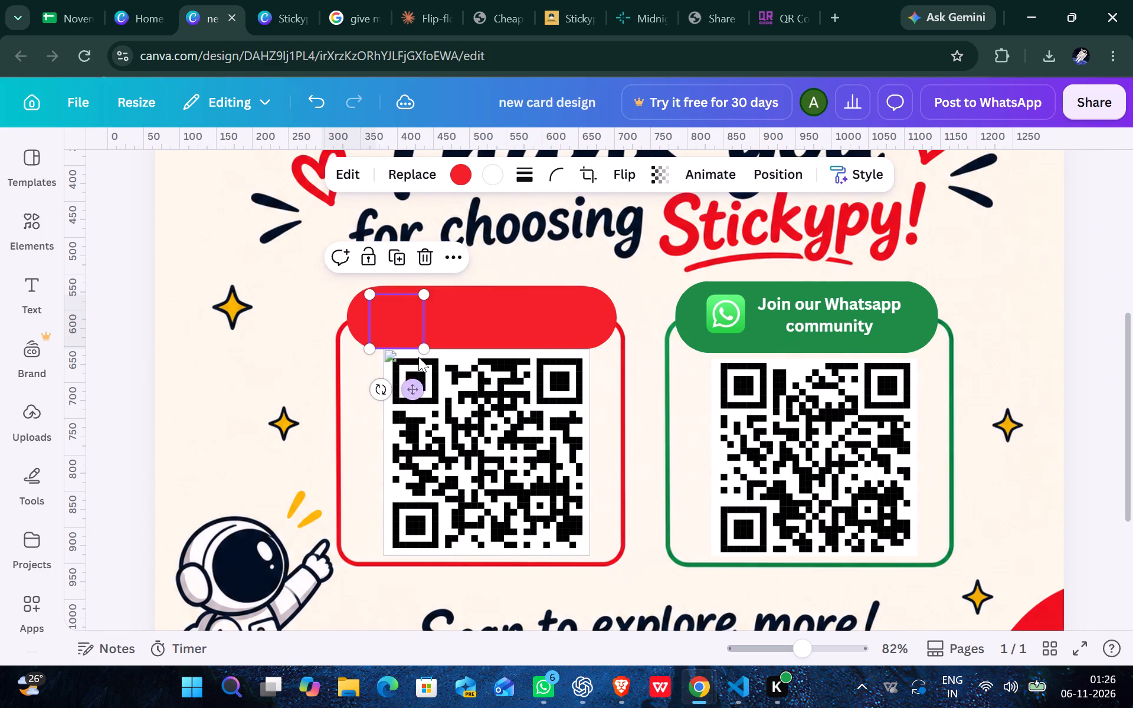
{"action": "left_click", "coordinate": [780, 166]}
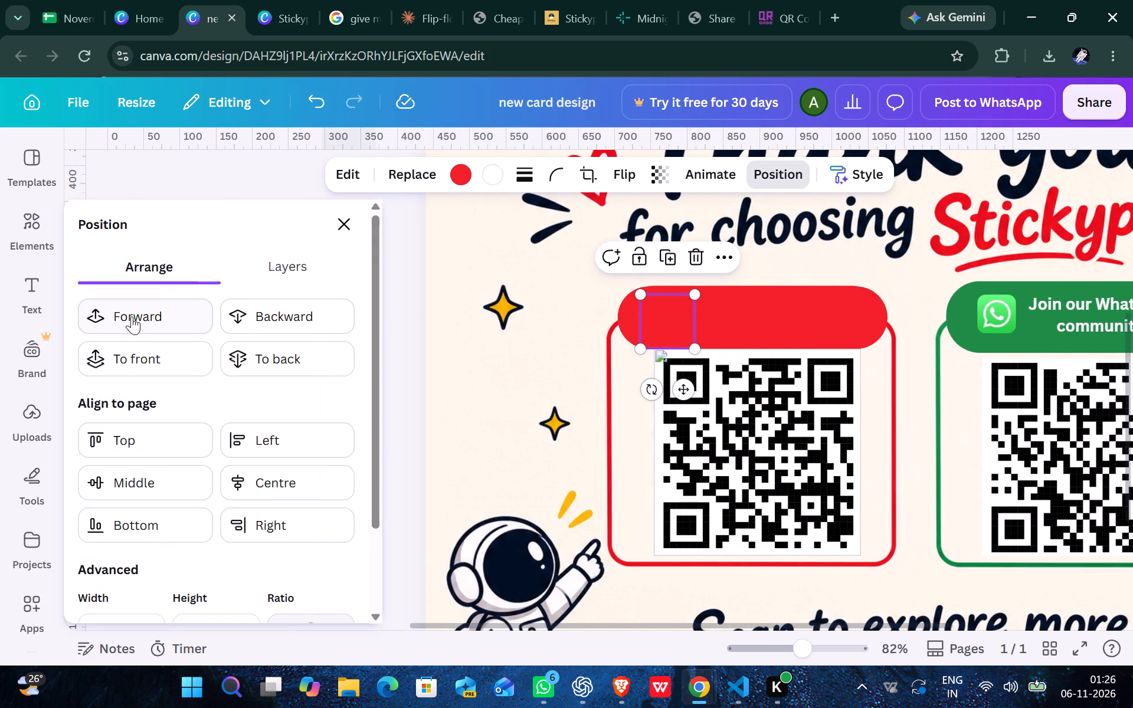
{"action": "left_click", "coordinate": [132, 316]}
{"action": "left_click", "coordinate": [349, 215]}
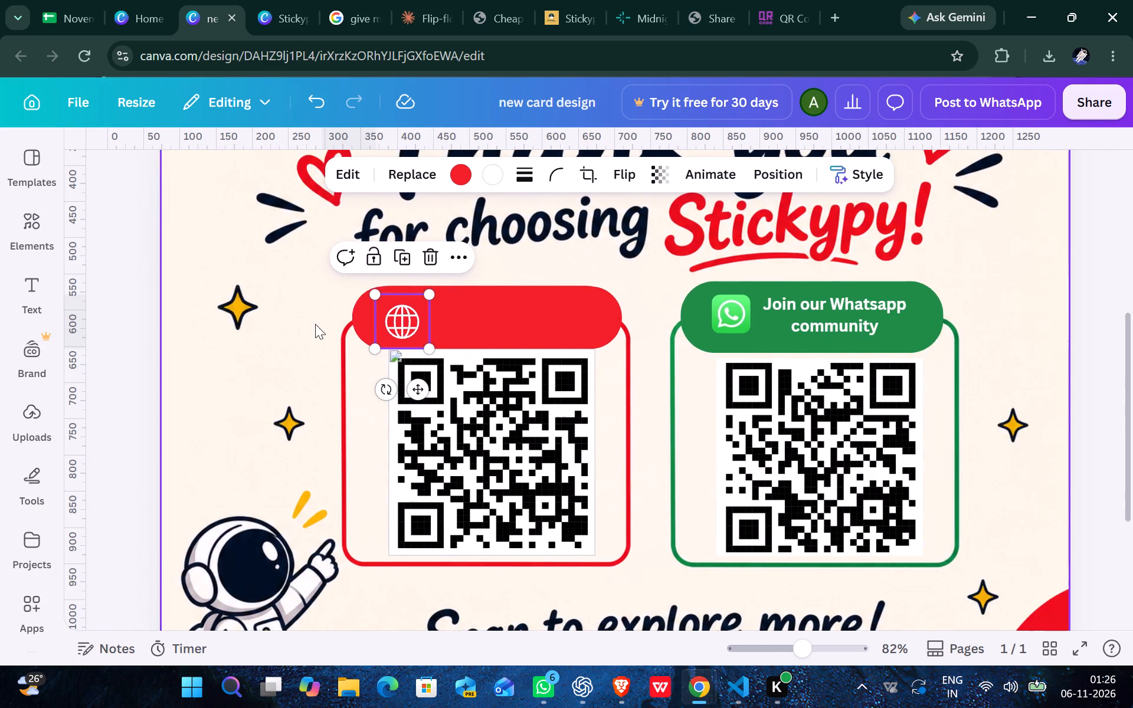
{"action": "left_click_drag", "start_coordinate": [411, 387], "coordinate": [411, 386]}
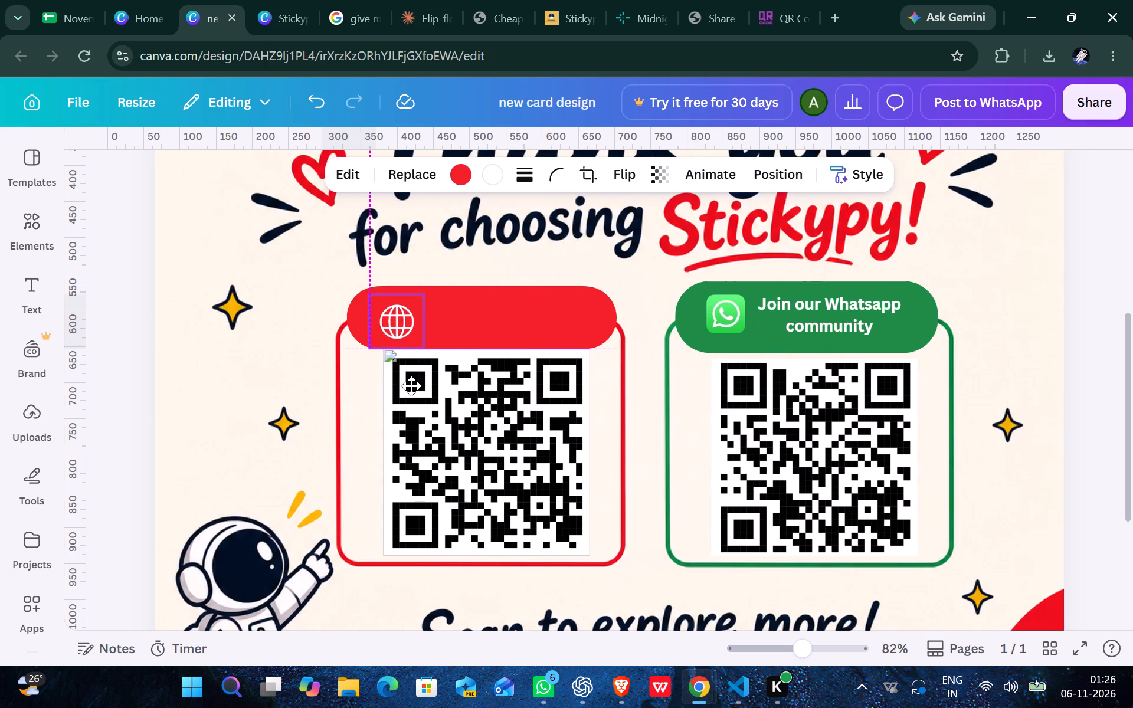
{"action": "left_click_drag", "start_coordinate": [411, 386], "coordinate": [411, 383]}
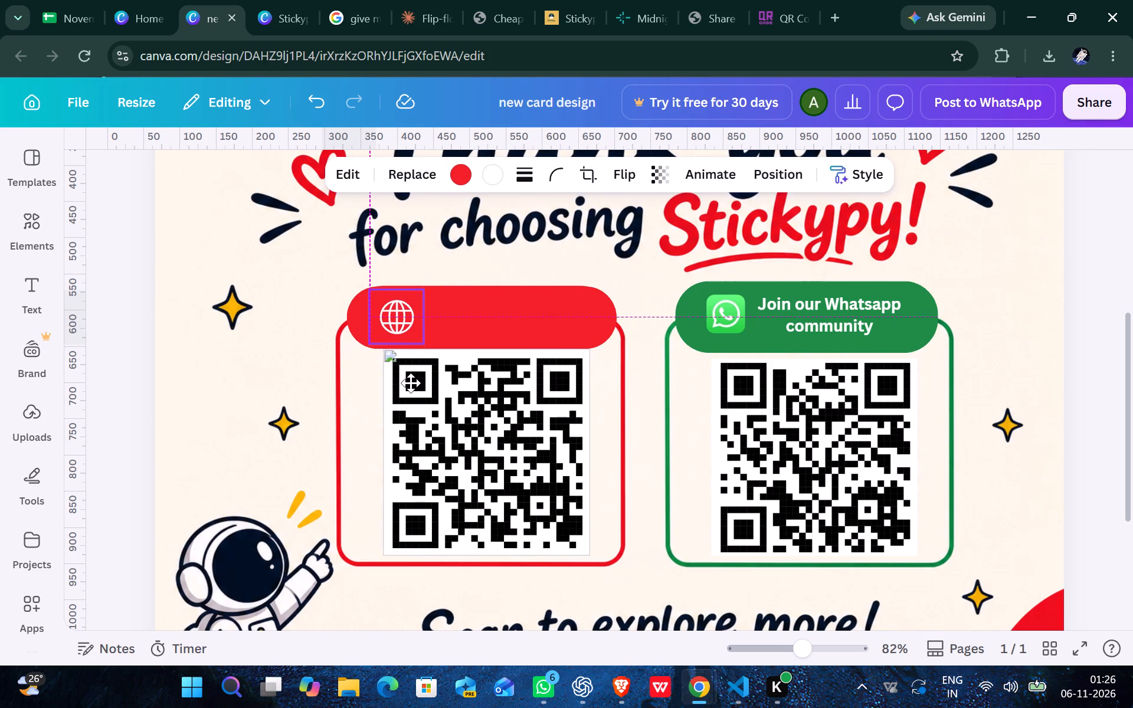
{"action": "left_click_drag", "start_coordinate": [411, 383], "coordinate": [405, 383]}
{"action": "left_click", "coordinate": [1080, 284]}
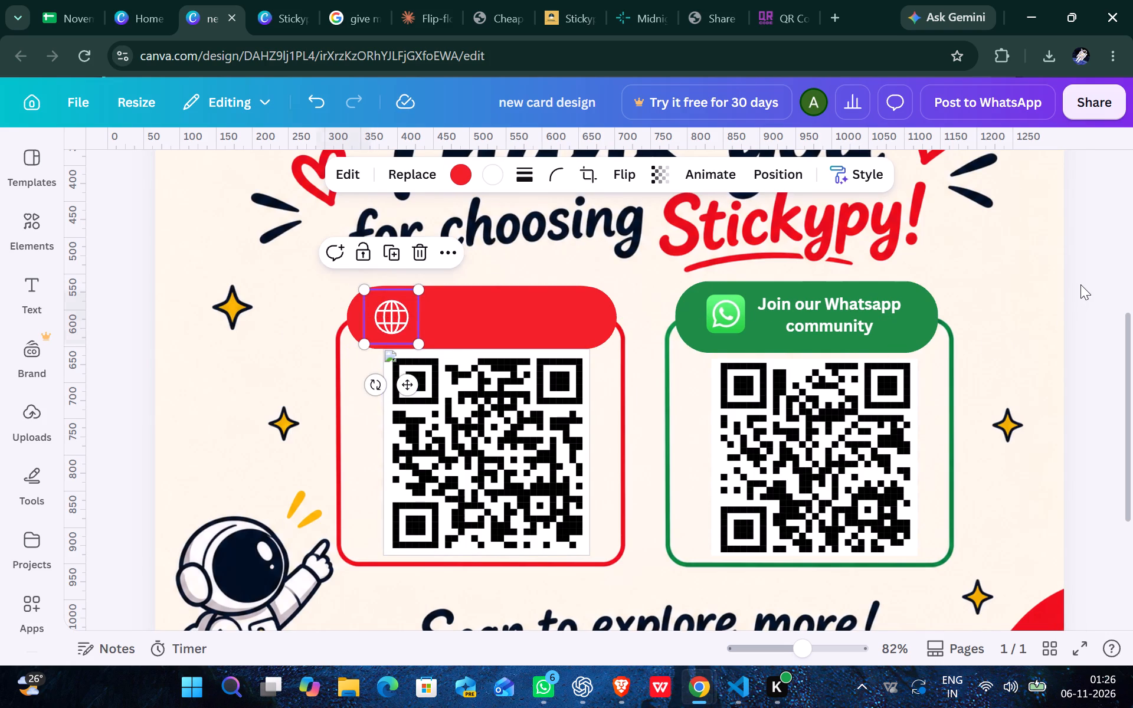
Duplicate the Join our Whatsapp community text and place the copy beside the globe on the red pill.
{"action": "left_click", "coordinate": [834, 306]}
{"action": "left_click", "coordinate": [828, 258]}
{"action": "left_click_drag", "start_coordinate": [837, 333], "coordinate": [516, 351]}
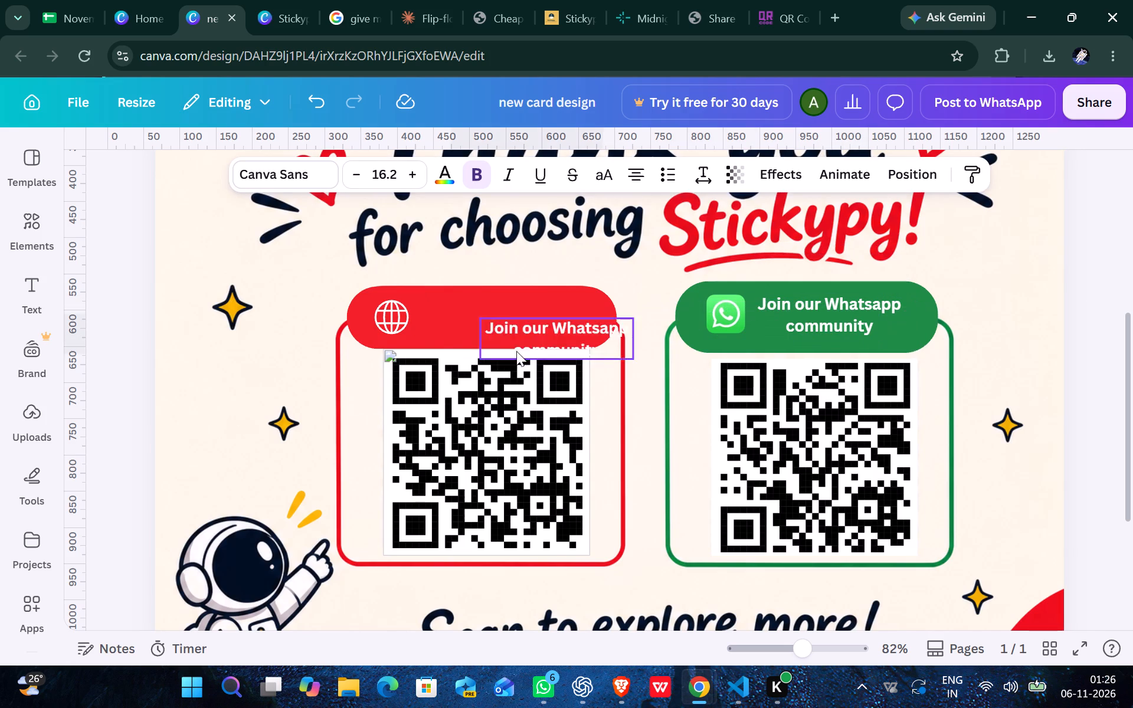
{"action": "left_click_drag", "start_coordinate": [516, 351], "coordinate": [496, 323]}
Replace the copied text on the red pill with "Visit our website".
{"action": "left_click", "coordinate": [532, 323]}
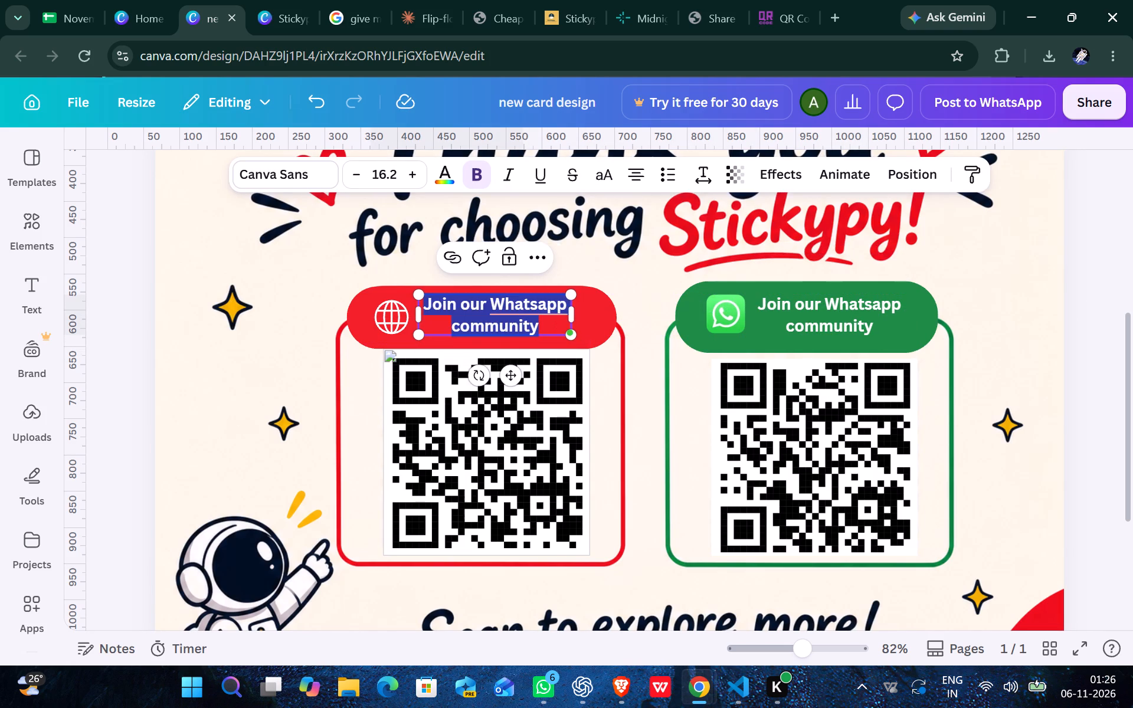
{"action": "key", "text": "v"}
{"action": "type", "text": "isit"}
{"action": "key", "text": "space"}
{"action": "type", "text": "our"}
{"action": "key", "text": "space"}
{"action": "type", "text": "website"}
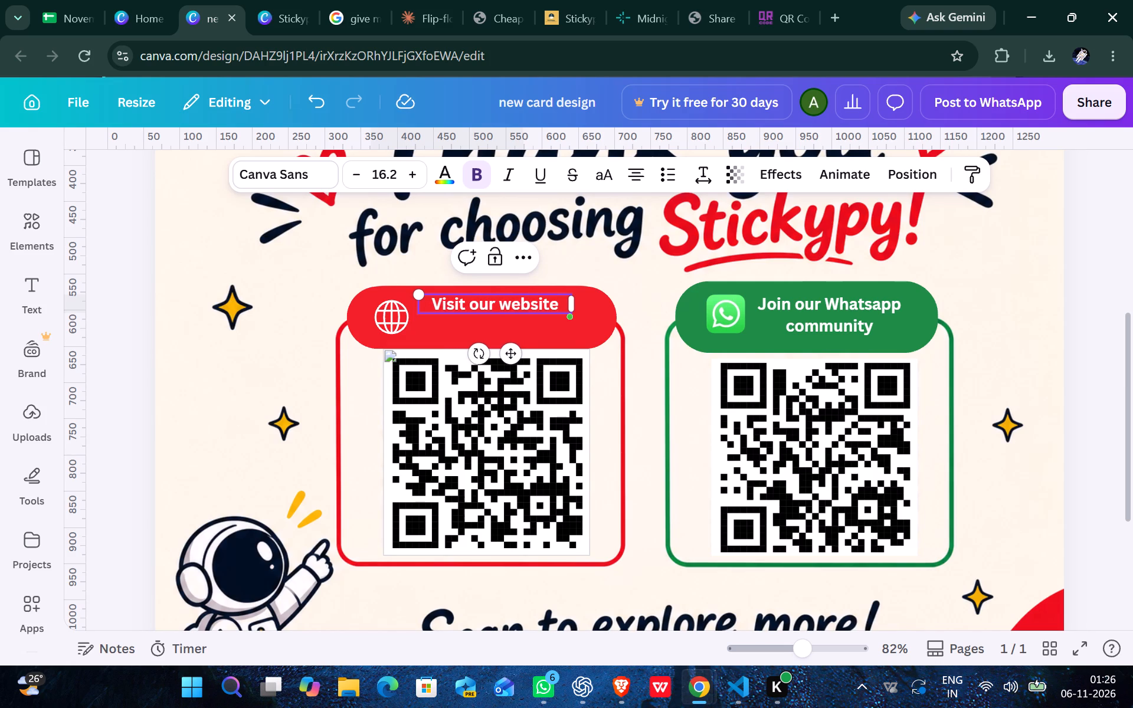
{"action": "left_click", "coordinate": [1099, 204]}
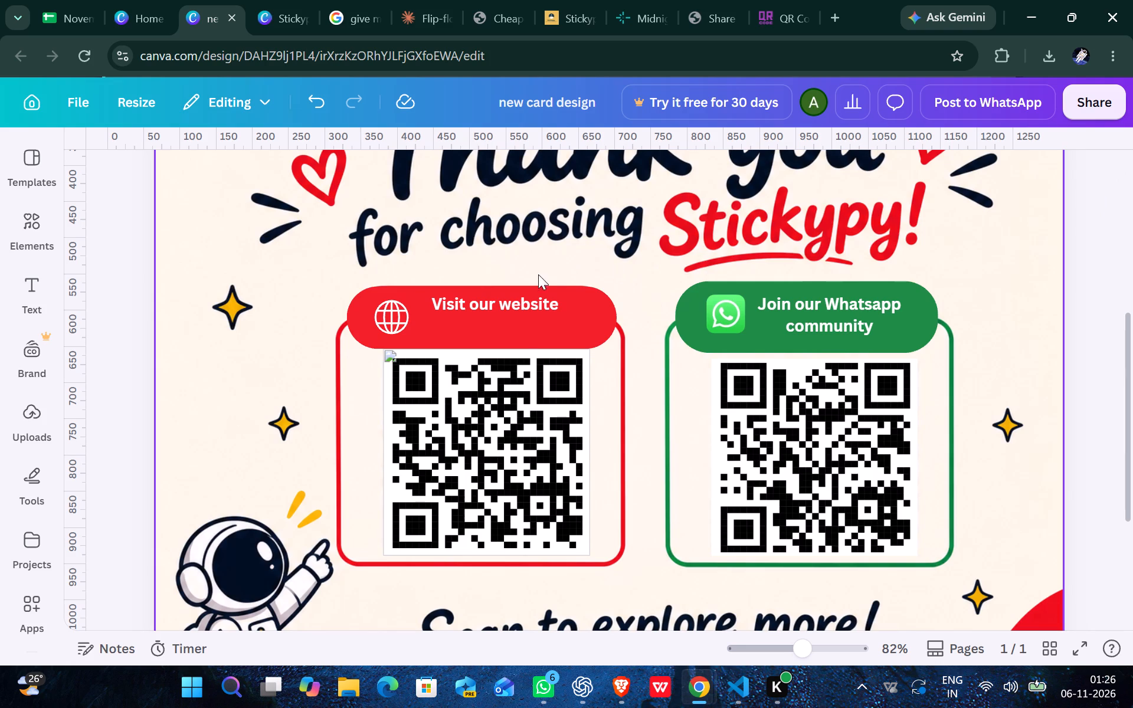
Move the Visit our website text down to the vertical middle of the red pill.
{"action": "left_click", "coordinate": [530, 303]}
{"action": "left_click_drag", "start_coordinate": [516, 349], "coordinate": [516, 360]}
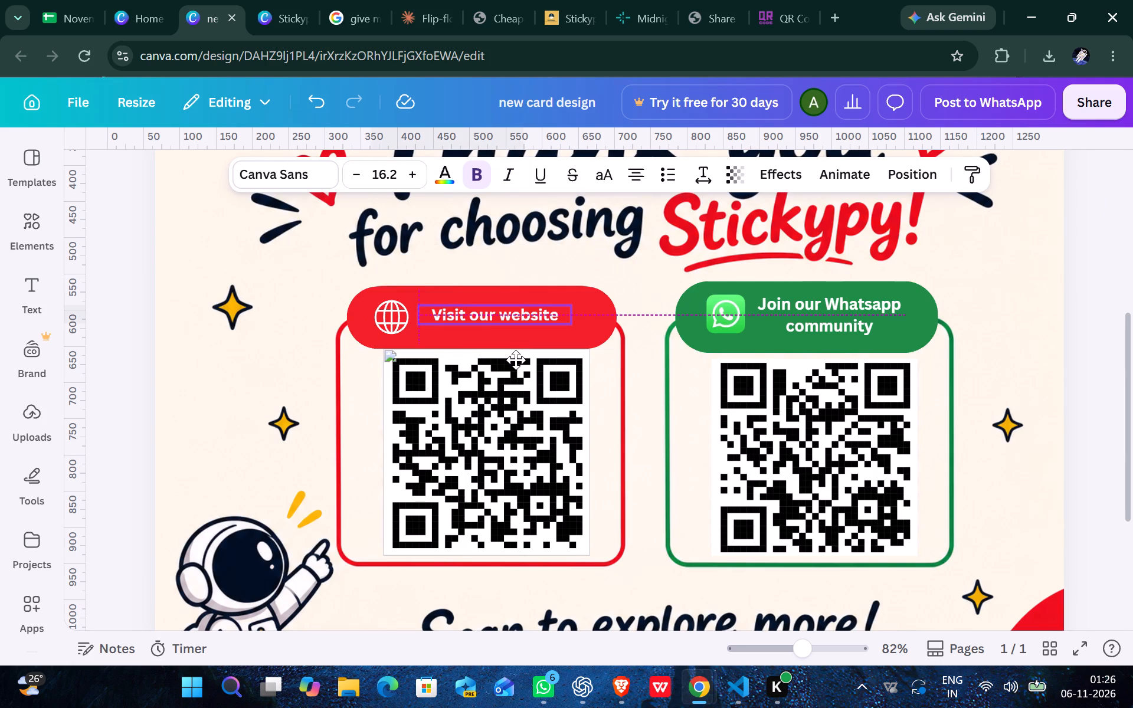
{"action": "left_click_drag", "start_coordinate": [516, 360], "coordinate": [516, 360]}
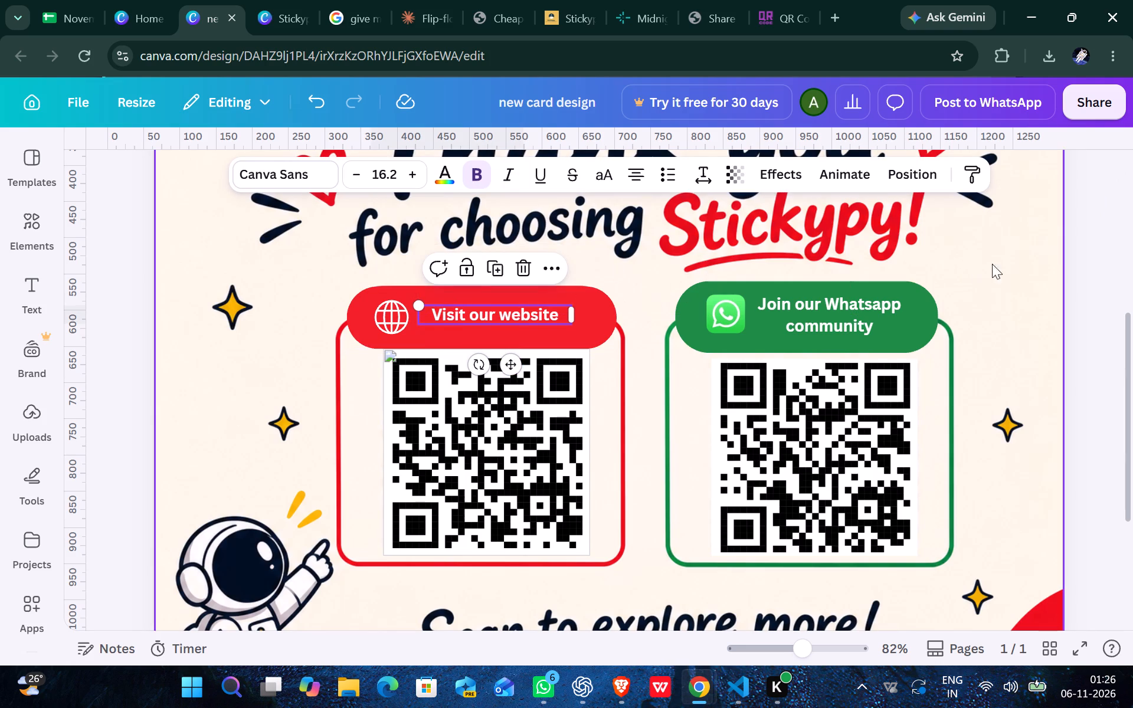
{"action": "left_click", "coordinate": [1101, 237]}
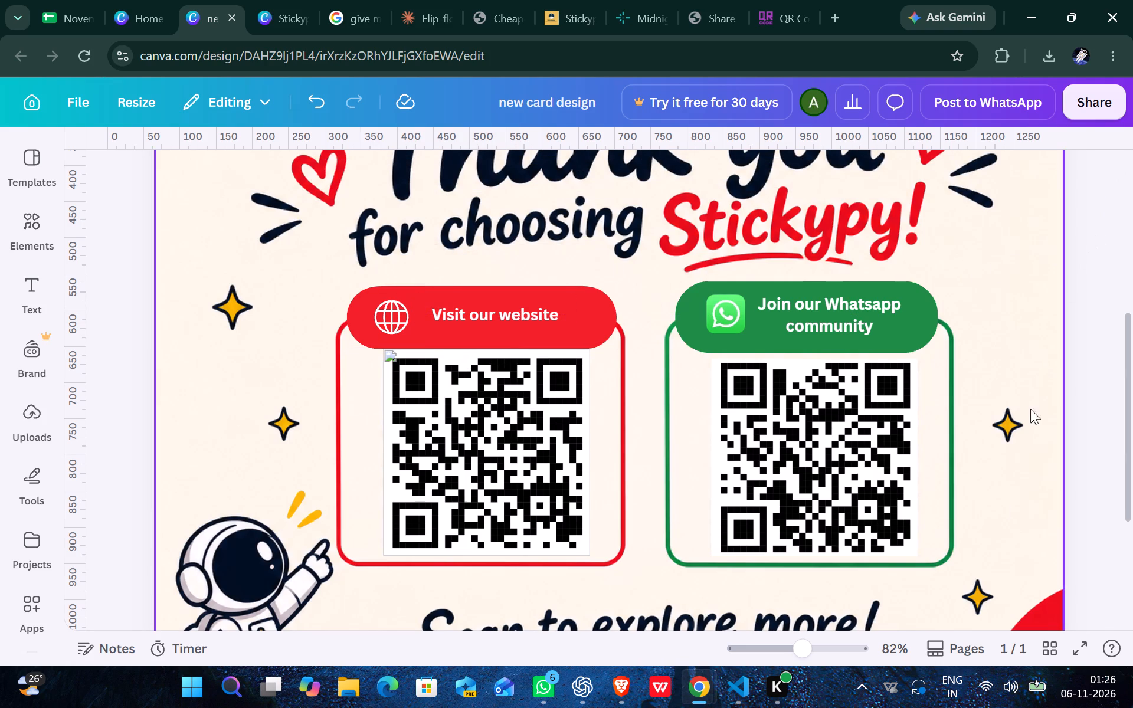
Enlarge the Visit our website text to font size 19 and centre it vertically beside the globe in the red pill.
{"action": "left_click", "coordinate": [496, 317]}
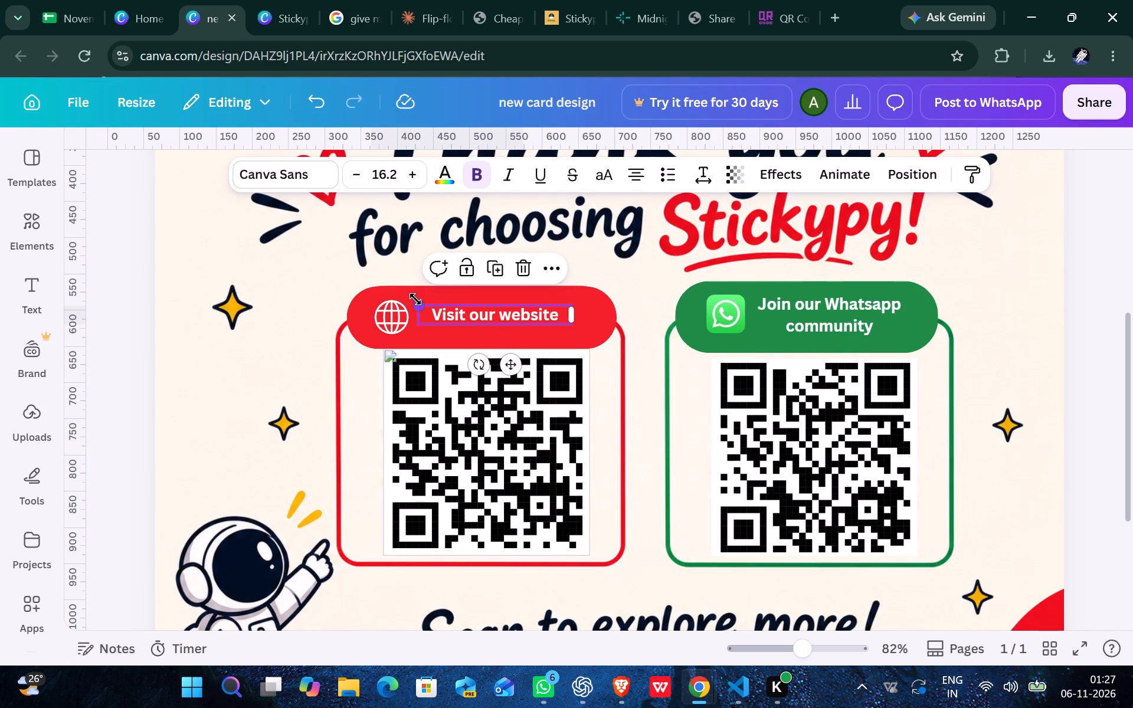
{"action": "left_click_drag", "start_coordinate": [417, 304], "coordinate": [389, 305]}
{"action": "left_click_drag", "start_coordinate": [496, 362], "coordinate": [518, 370]}
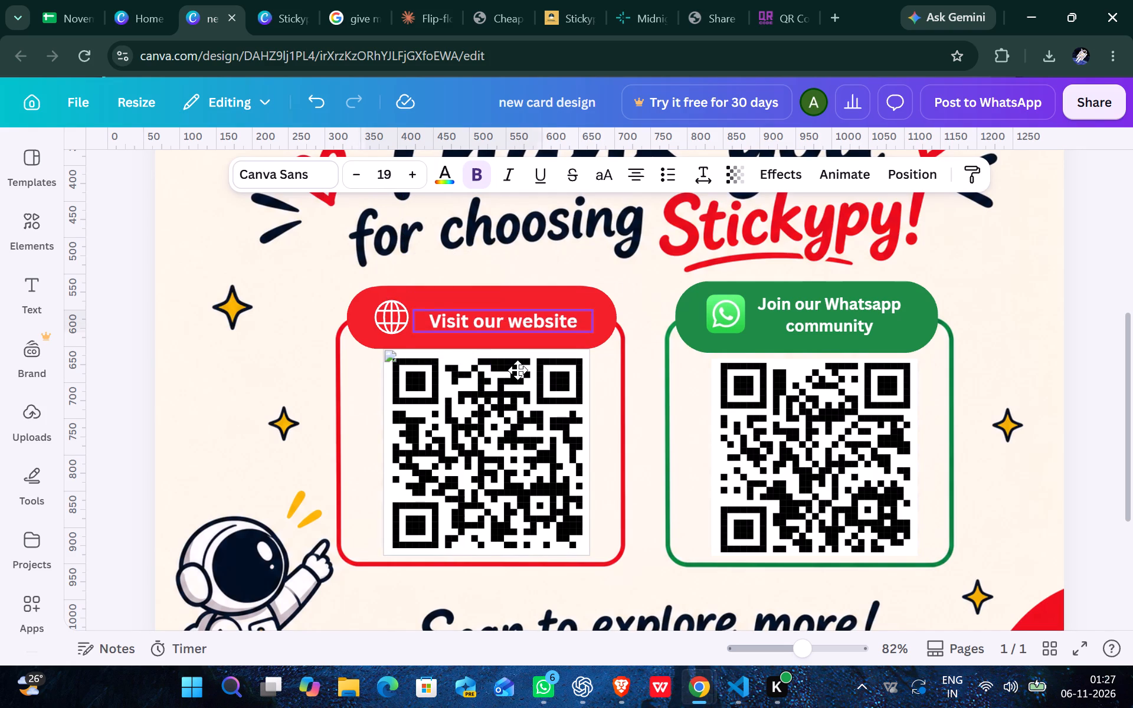
{"action": "left_click_drag", "start_coordinate": [518, 370], "coordinate": [517, 367]}
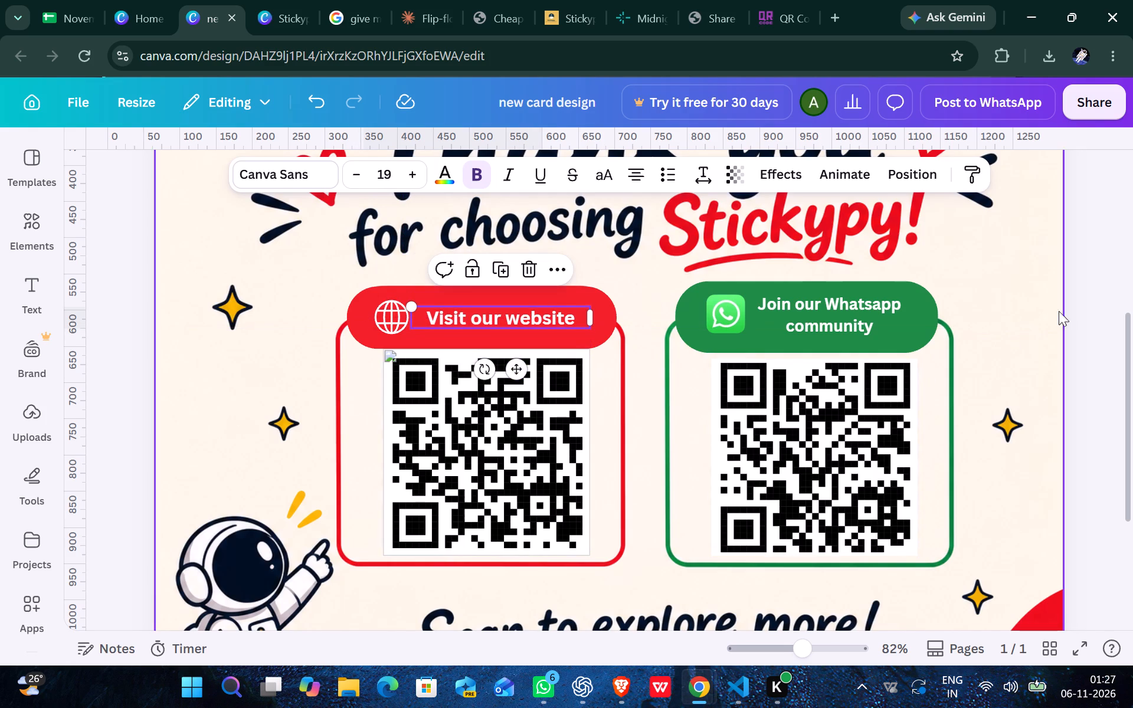
{"action": "left_click", "coordinate": [1104, 287]}
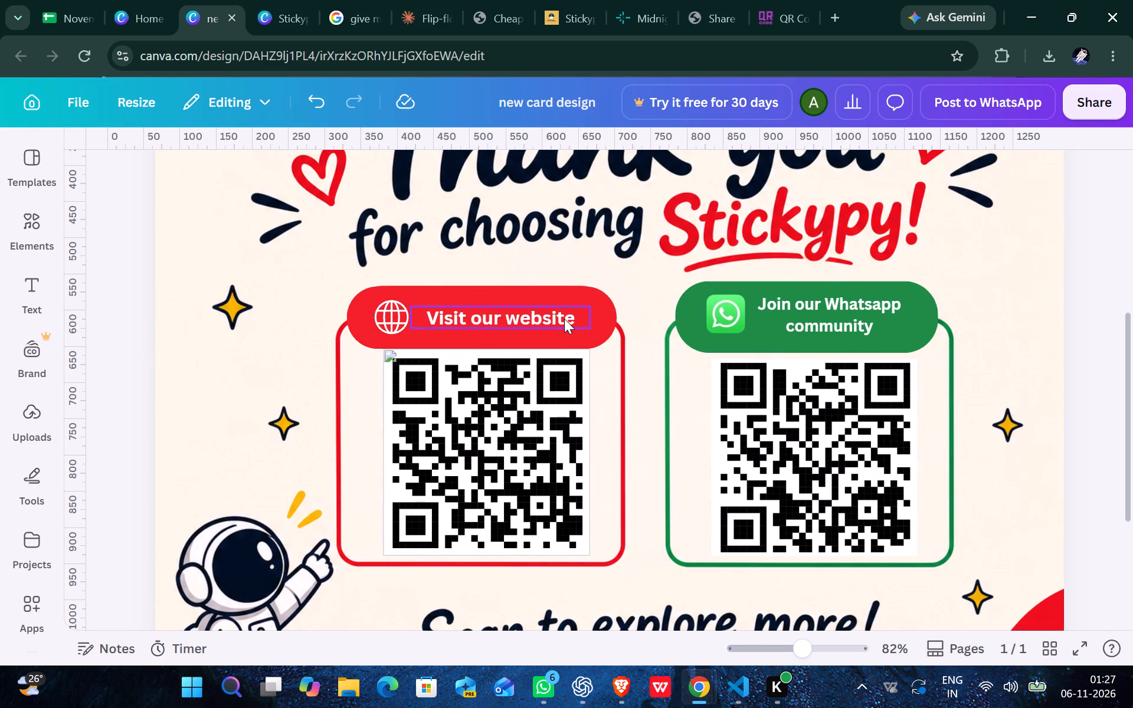
{"action": "left_click", "coordinate": [564, 319]}
{"action": "key", "text": "Up"}
{"action": "key", "text": "Up"}
{"action": "key", "text": "Up"}
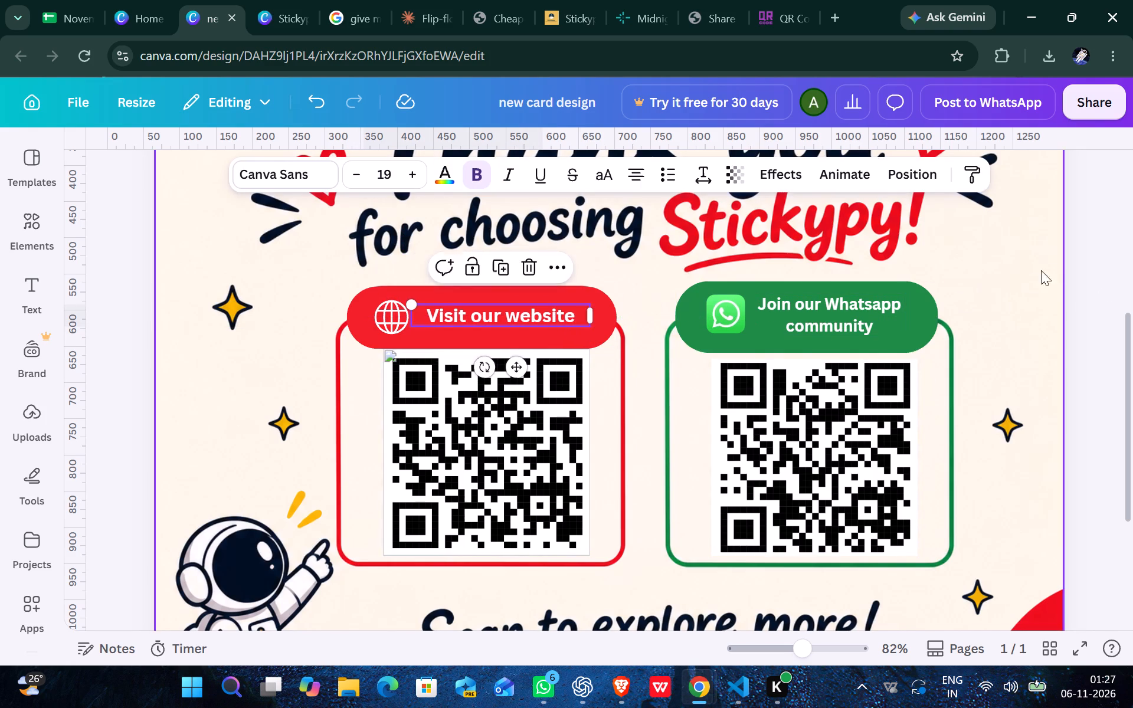
{"action": "left_click", "coordinate": [1083, 260]}
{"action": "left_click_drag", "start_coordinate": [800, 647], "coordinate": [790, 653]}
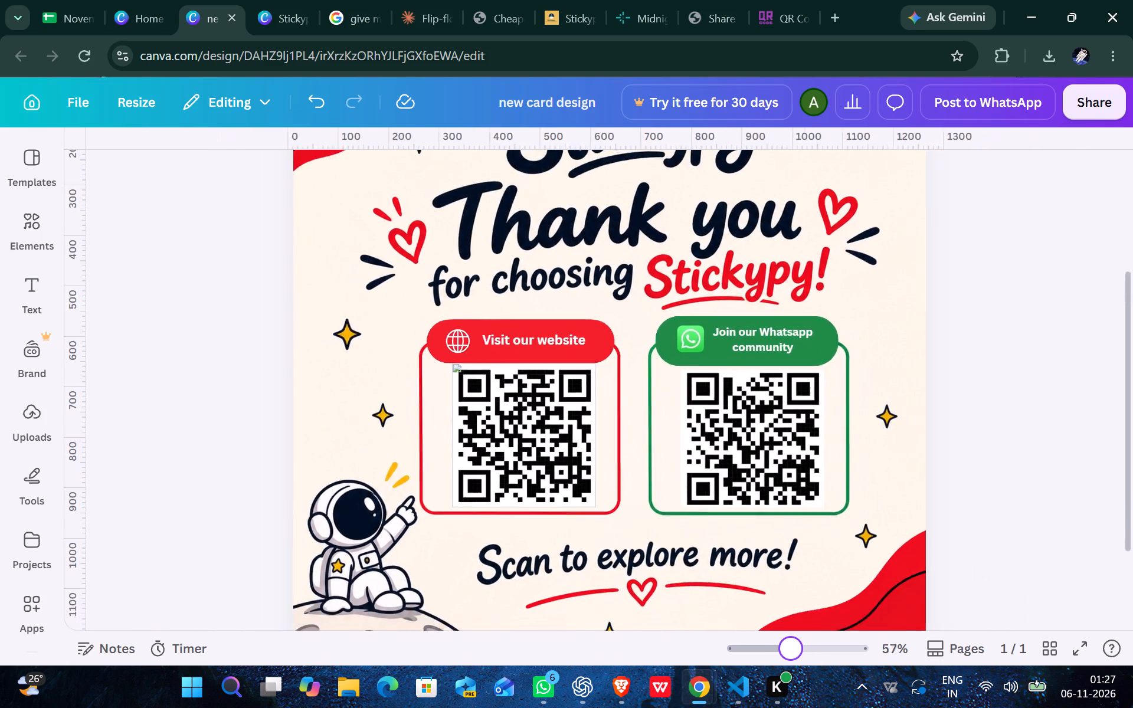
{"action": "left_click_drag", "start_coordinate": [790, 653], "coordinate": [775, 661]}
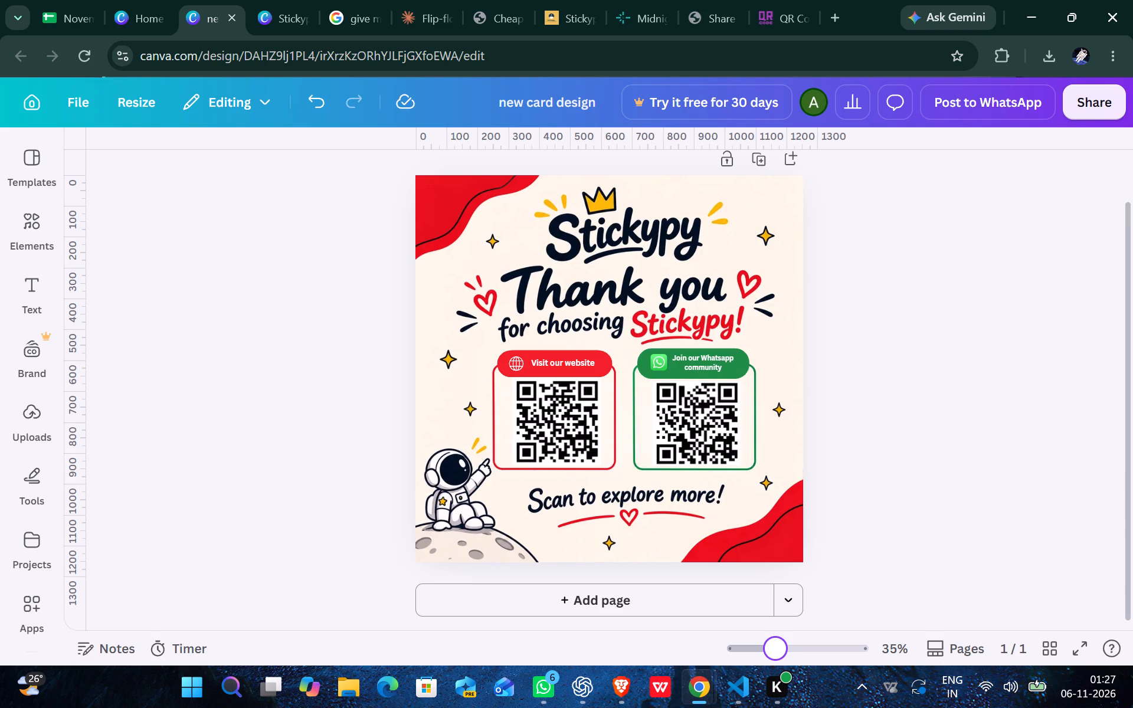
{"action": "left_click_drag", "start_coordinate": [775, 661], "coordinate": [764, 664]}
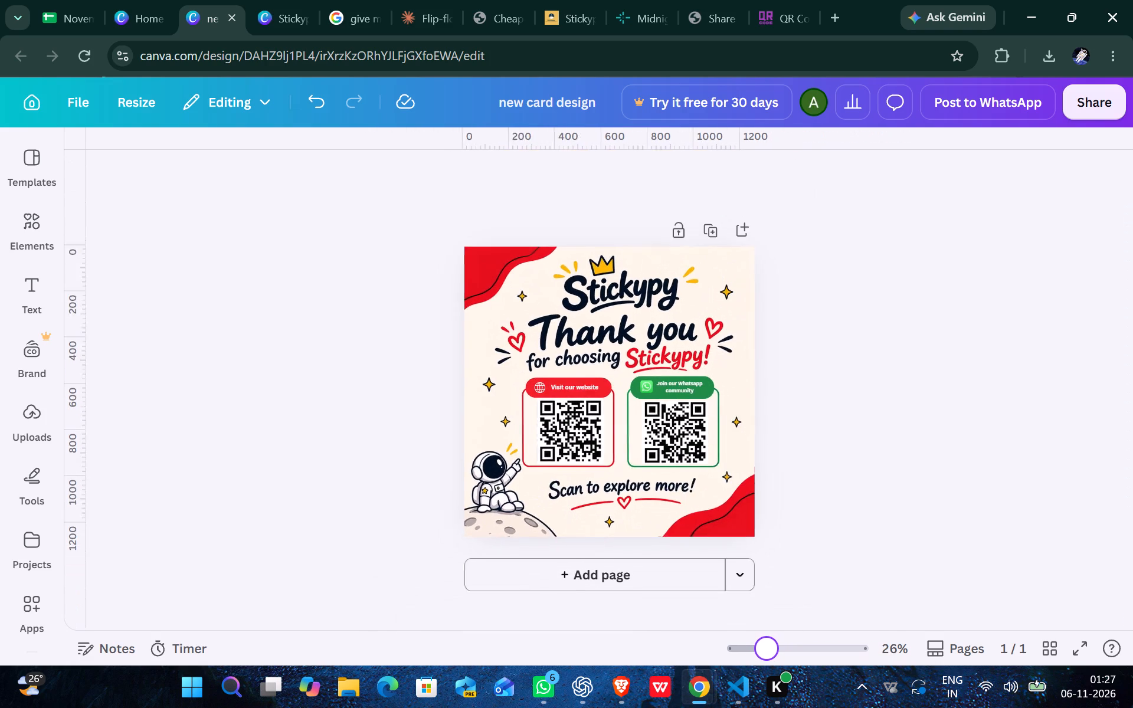
Download the finished new card design as a PNG at size 1 with High quality.
{"action": "left_click_drag", "start_coordinate": [764, 664], "coordinate": [779, 664]}
{"action": "triple_click", "coordinate": [933, 455]}
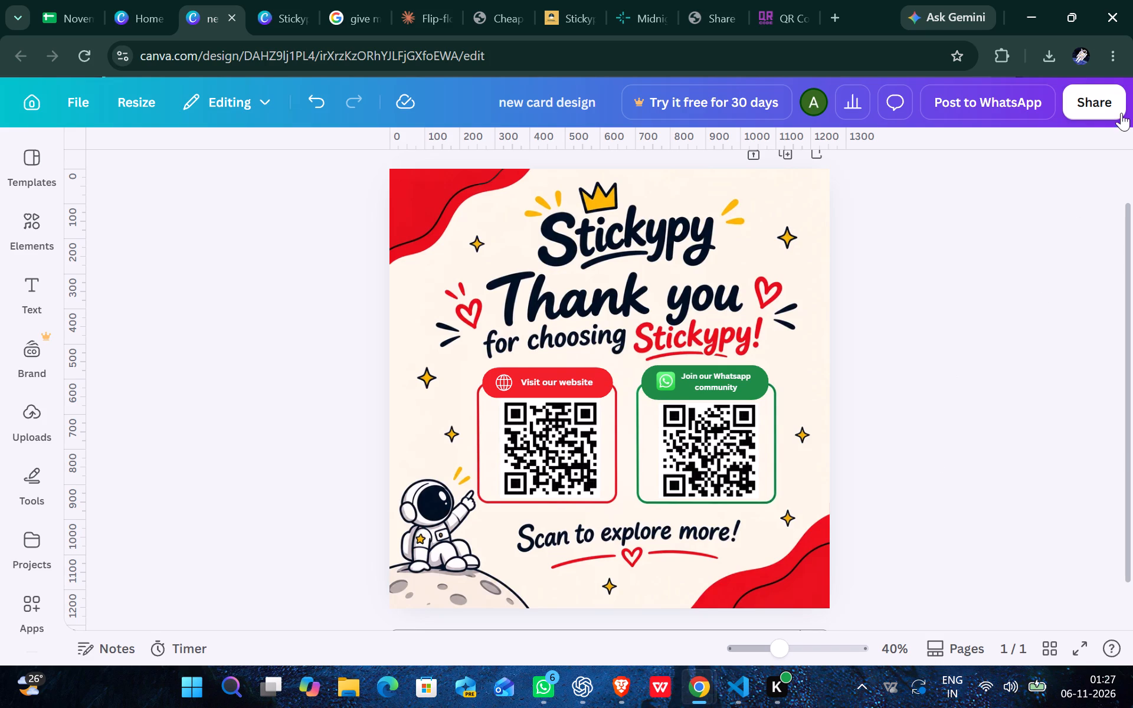
{"action": "left_click", "coordinate": [1099, 99]}
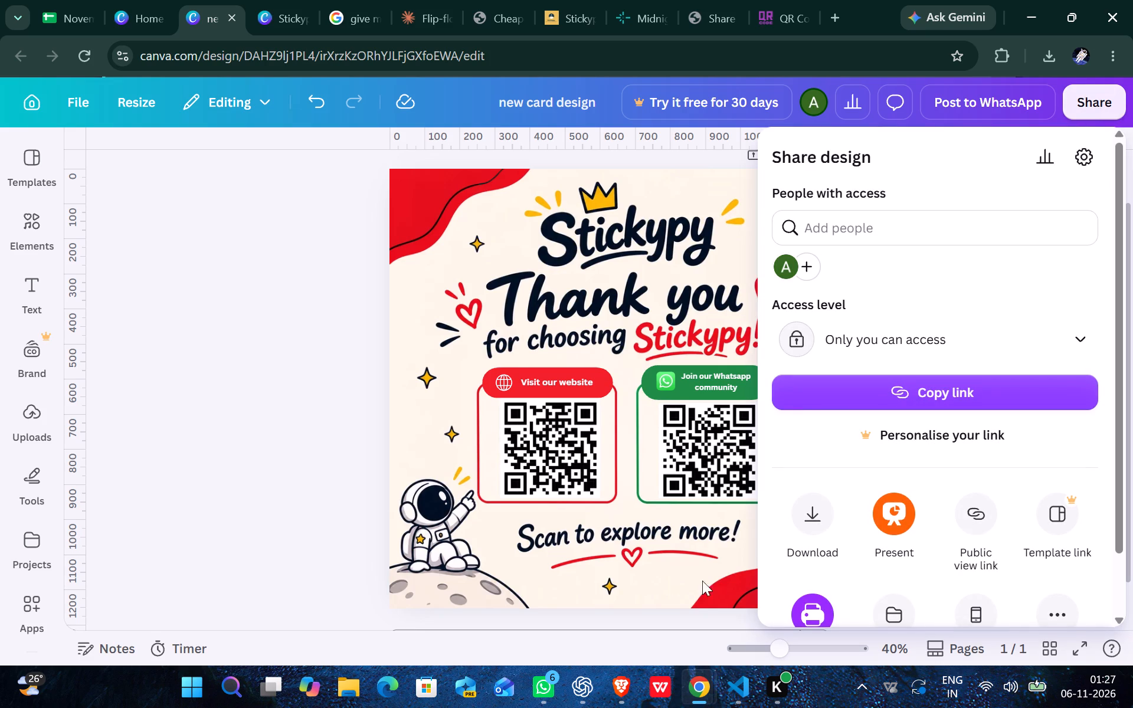
{"action": "left_click", "coordinate": [803, 526]}
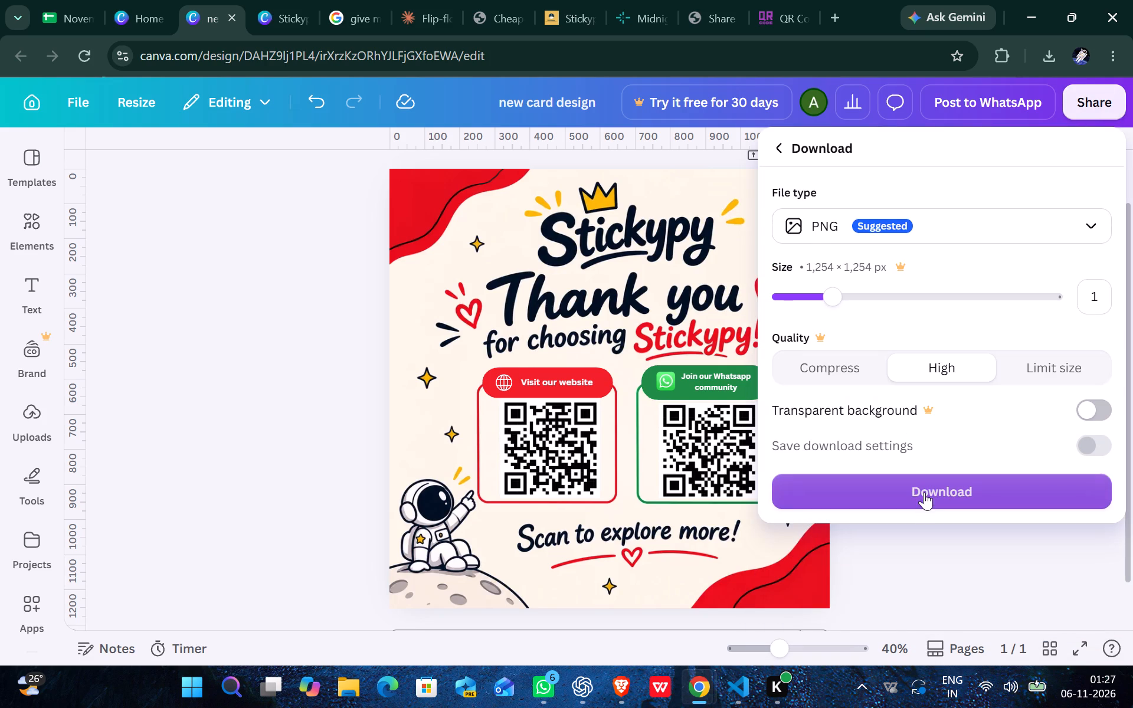
{"action": "left_click", "coordinate": [924, 492]}
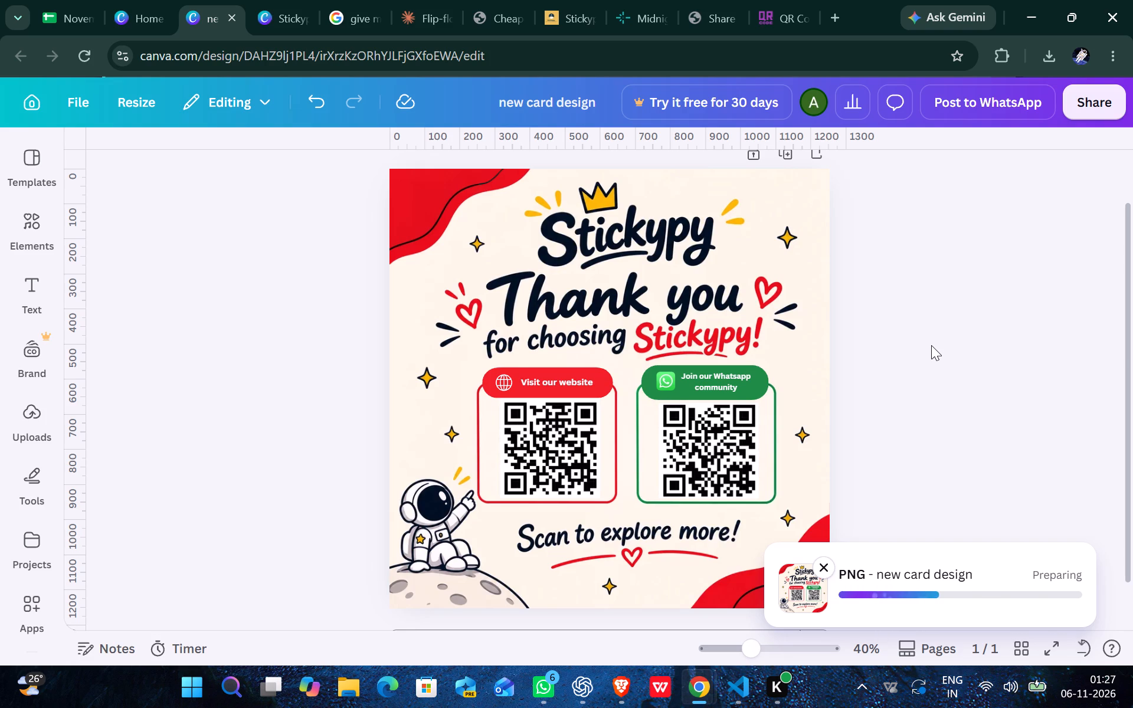
{"action": "left_click", "coordinate": [952, 419]}
Switch to the Stickypy new envelop design and upload an image file to its image uploads.
{"action": "left_click", "coordinate": [292, 0]}
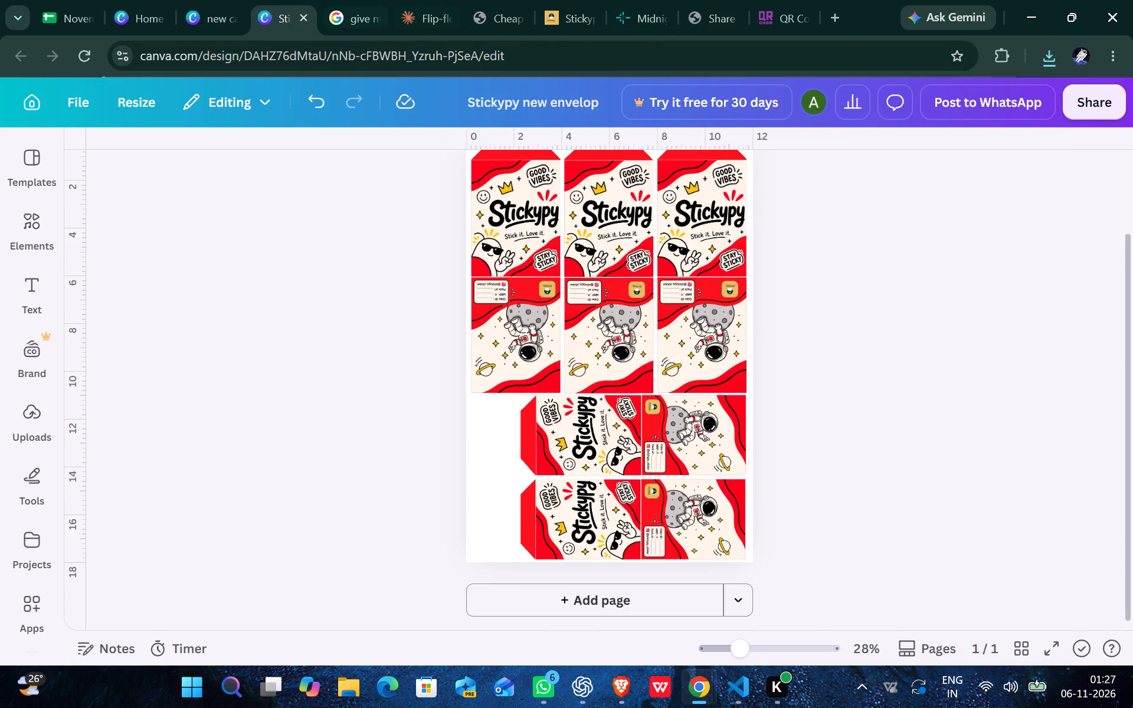
{"action": "left_click", "coordinate": [22, 413]}
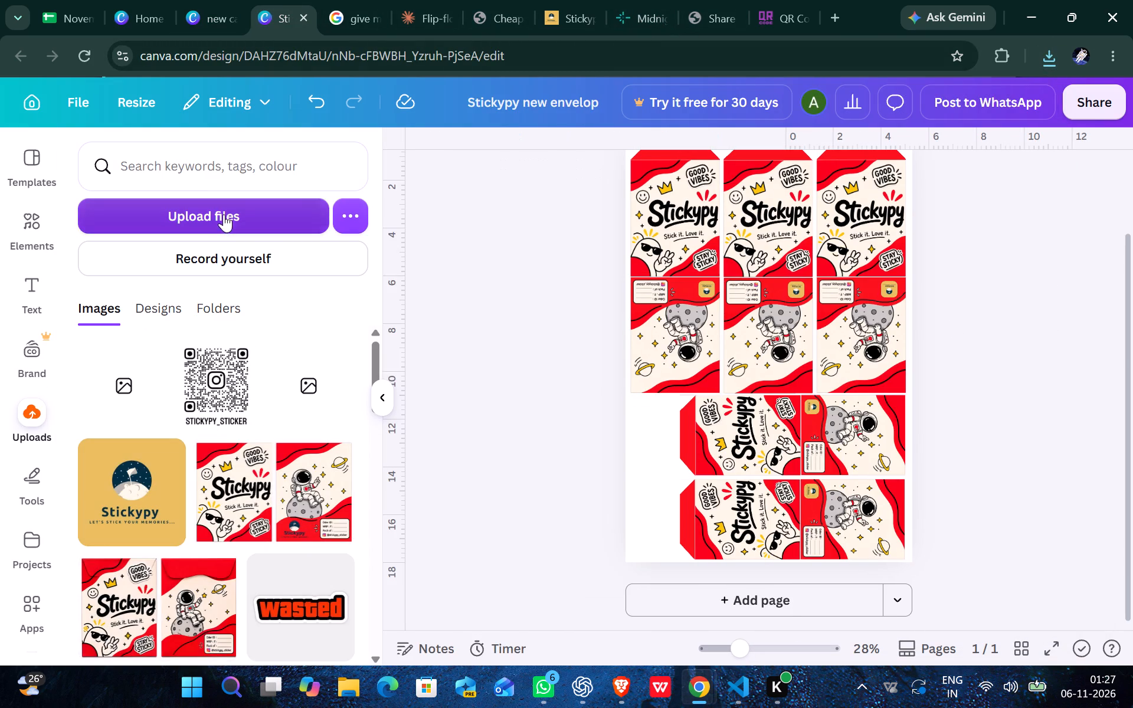
{"action": "left_click", "coordinate": [224, 214]}
{"action": "double_click", "coordinate": [217, 245]}
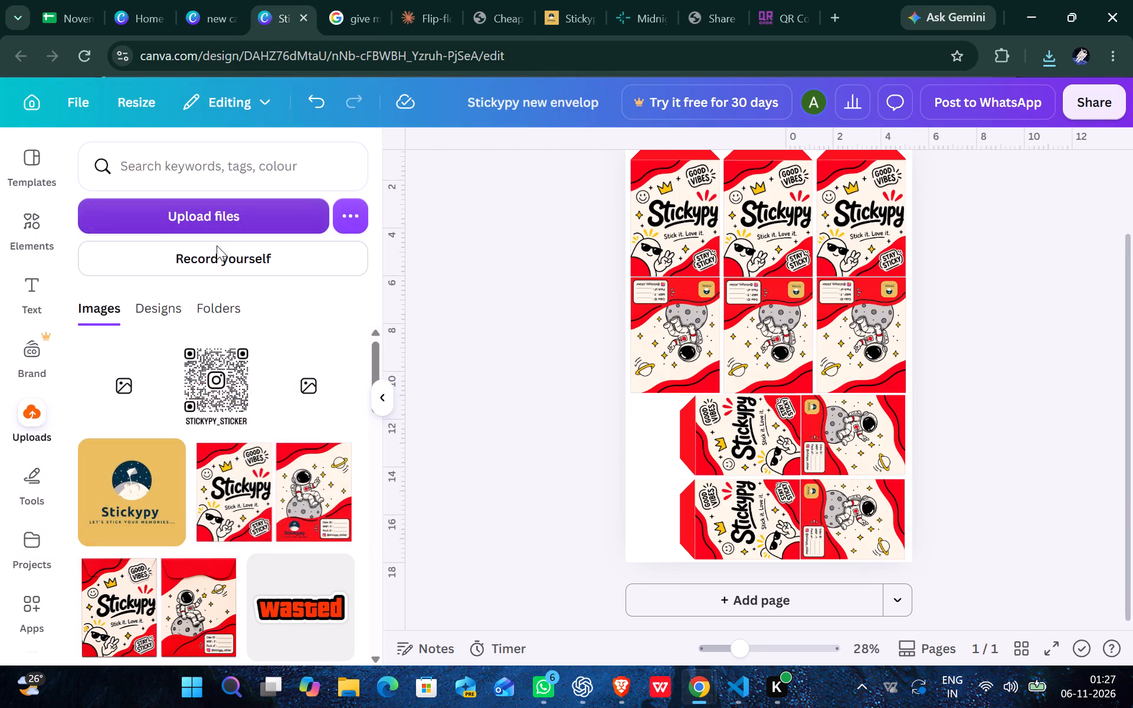
Add the finished thank-you card image from the uploads to the envelope sheet.
{"action": "left_click", "coordinate": [114, 402]}
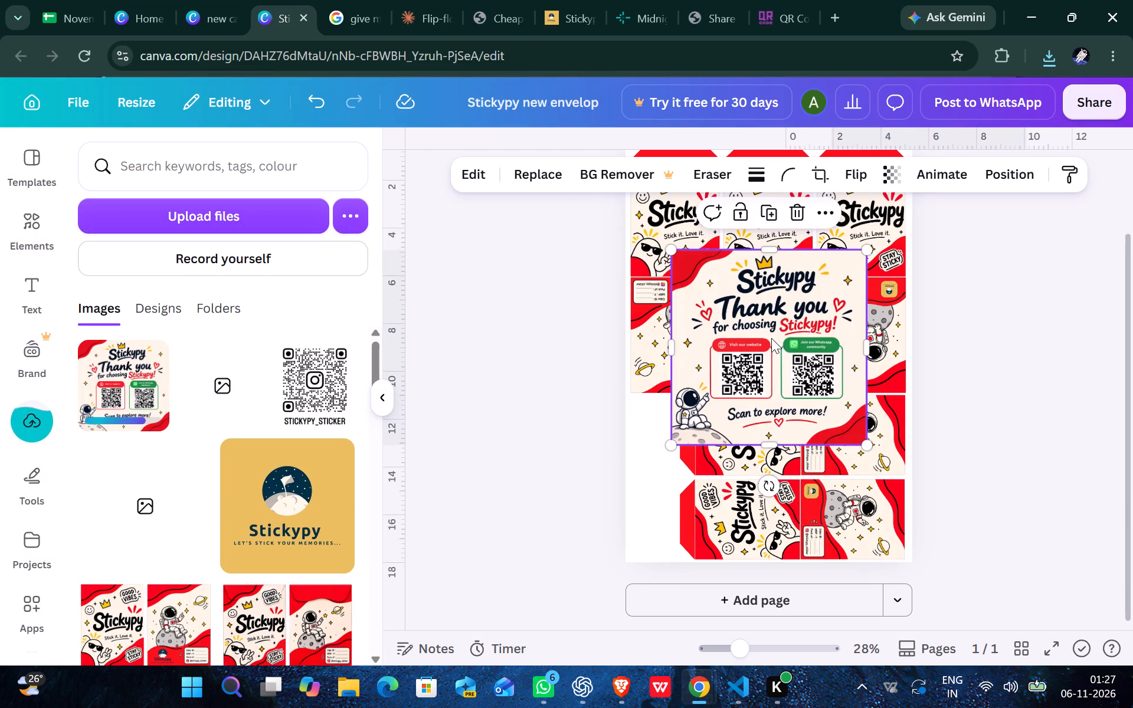
{"action": "left_click_drag", "start_coordinate": [774, 336], "coordinate": [786, 387]}
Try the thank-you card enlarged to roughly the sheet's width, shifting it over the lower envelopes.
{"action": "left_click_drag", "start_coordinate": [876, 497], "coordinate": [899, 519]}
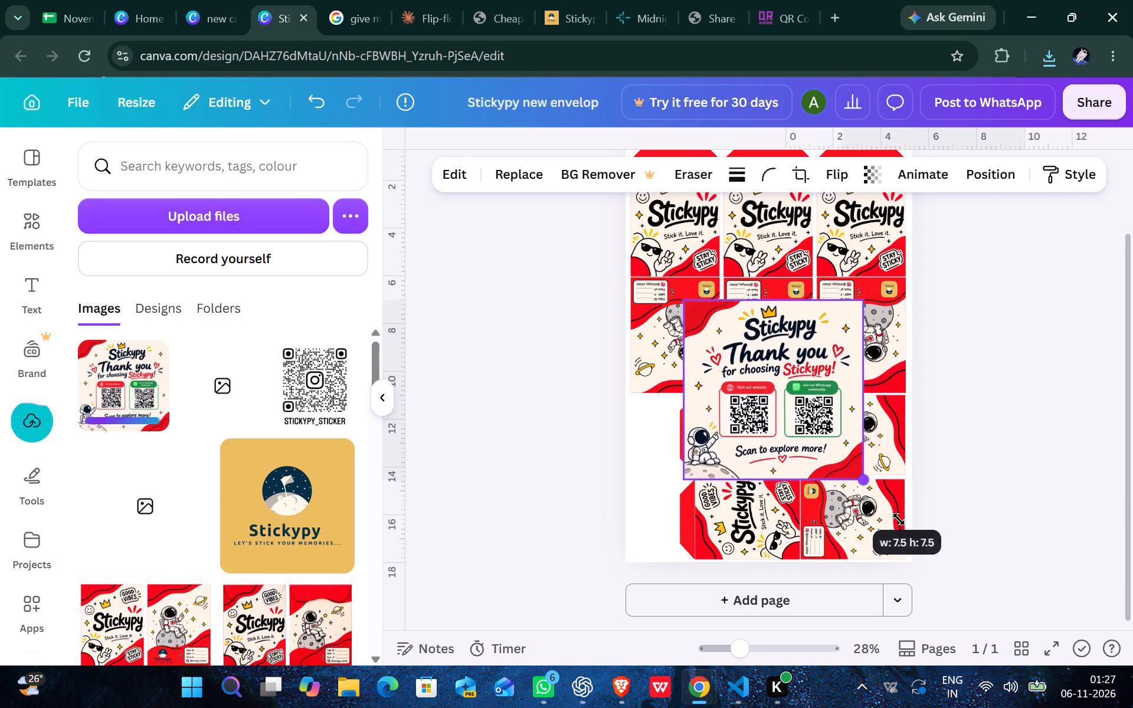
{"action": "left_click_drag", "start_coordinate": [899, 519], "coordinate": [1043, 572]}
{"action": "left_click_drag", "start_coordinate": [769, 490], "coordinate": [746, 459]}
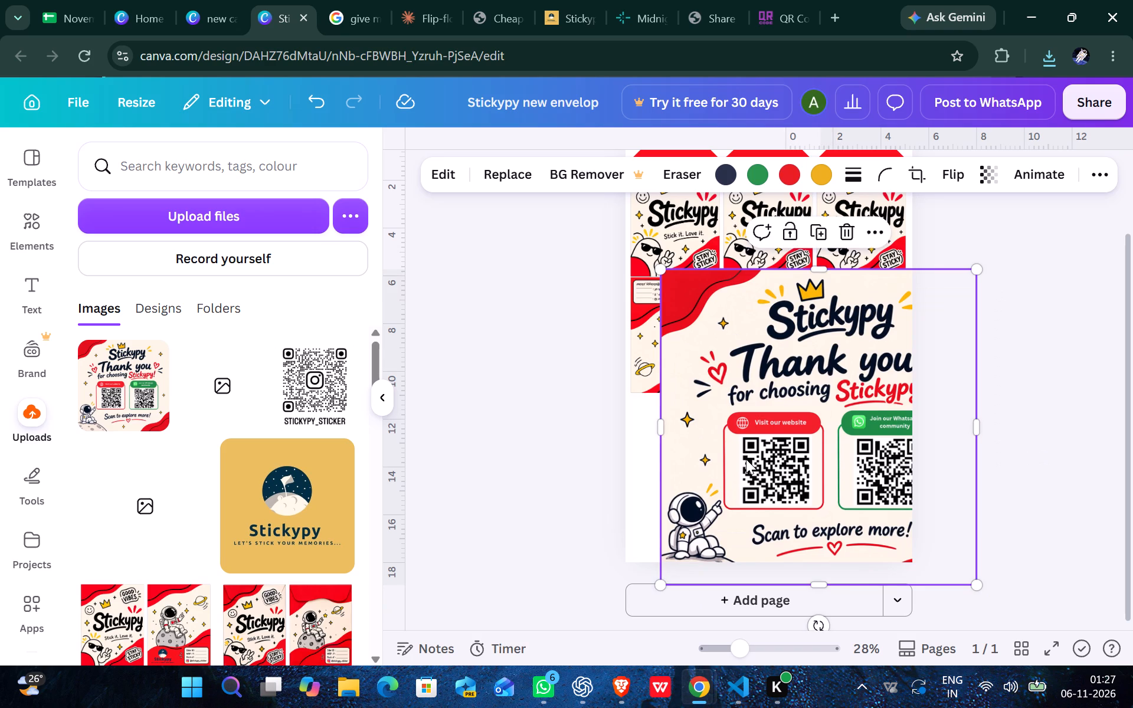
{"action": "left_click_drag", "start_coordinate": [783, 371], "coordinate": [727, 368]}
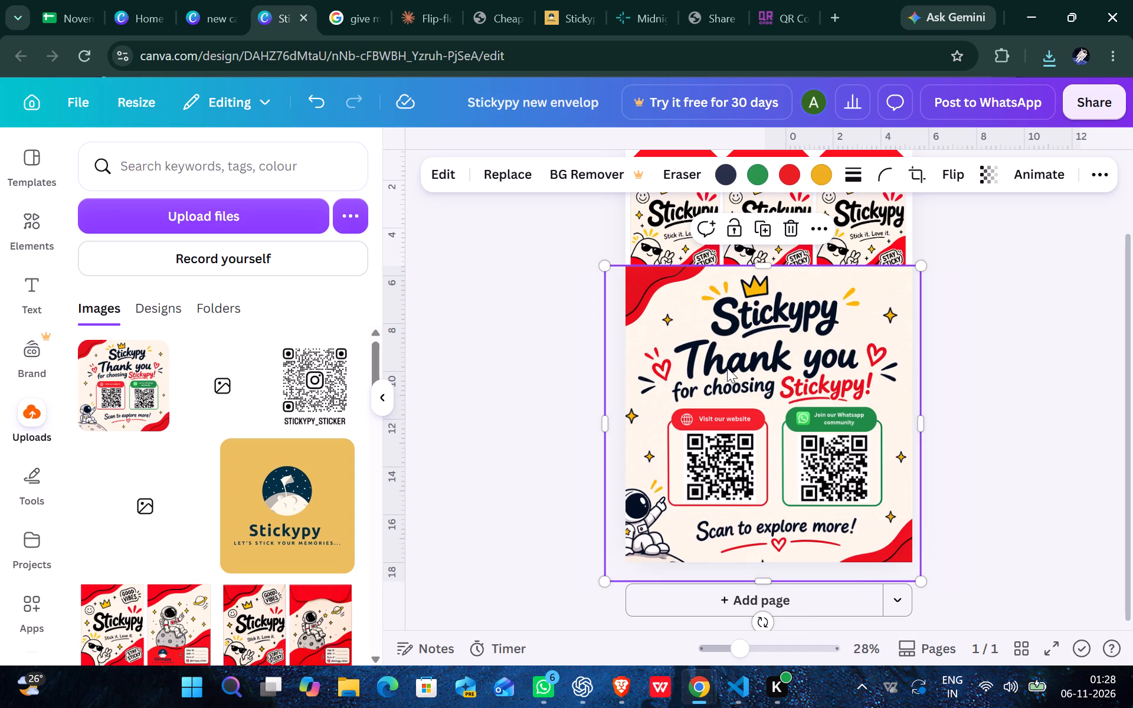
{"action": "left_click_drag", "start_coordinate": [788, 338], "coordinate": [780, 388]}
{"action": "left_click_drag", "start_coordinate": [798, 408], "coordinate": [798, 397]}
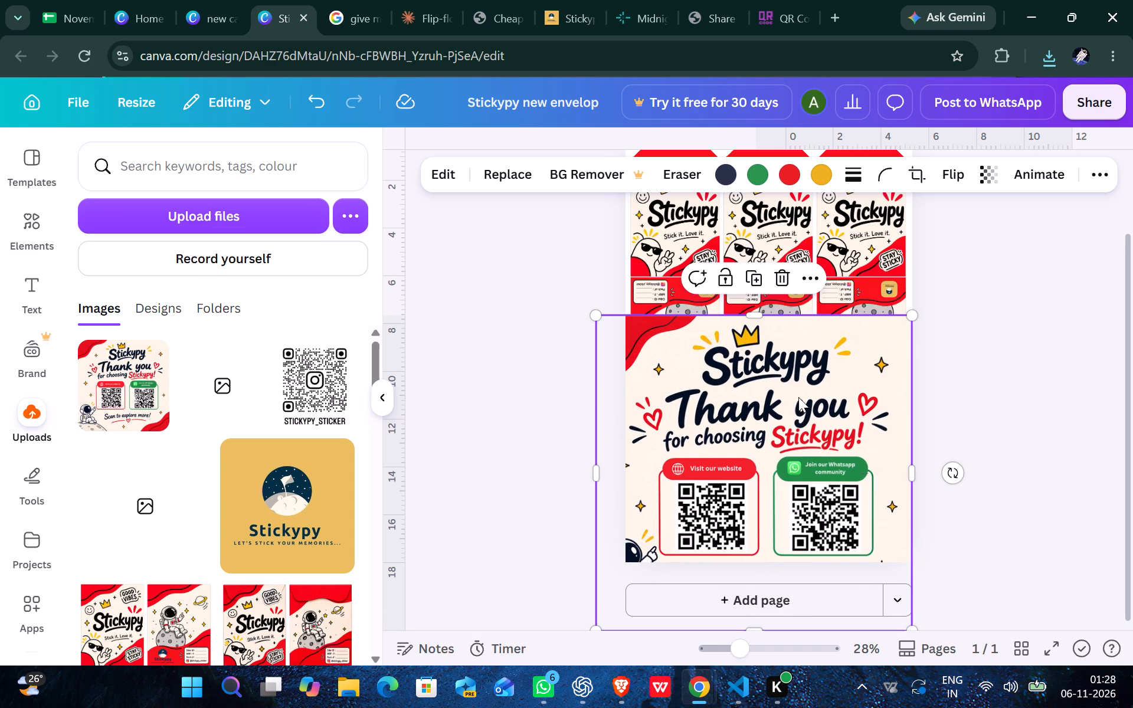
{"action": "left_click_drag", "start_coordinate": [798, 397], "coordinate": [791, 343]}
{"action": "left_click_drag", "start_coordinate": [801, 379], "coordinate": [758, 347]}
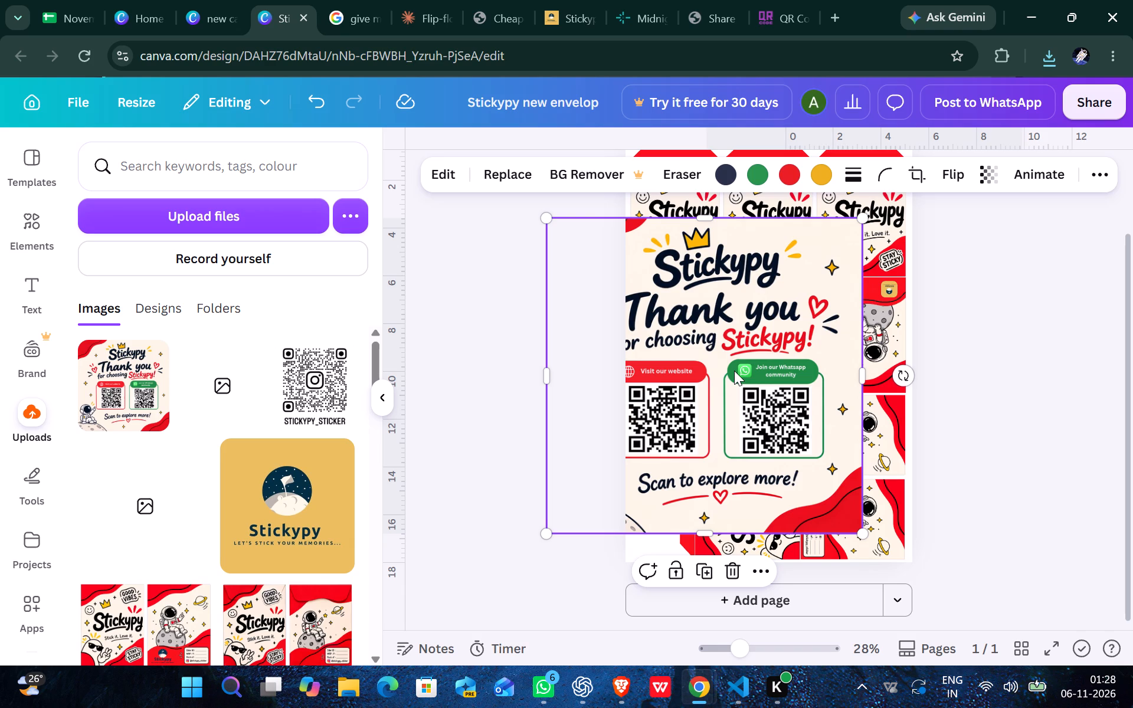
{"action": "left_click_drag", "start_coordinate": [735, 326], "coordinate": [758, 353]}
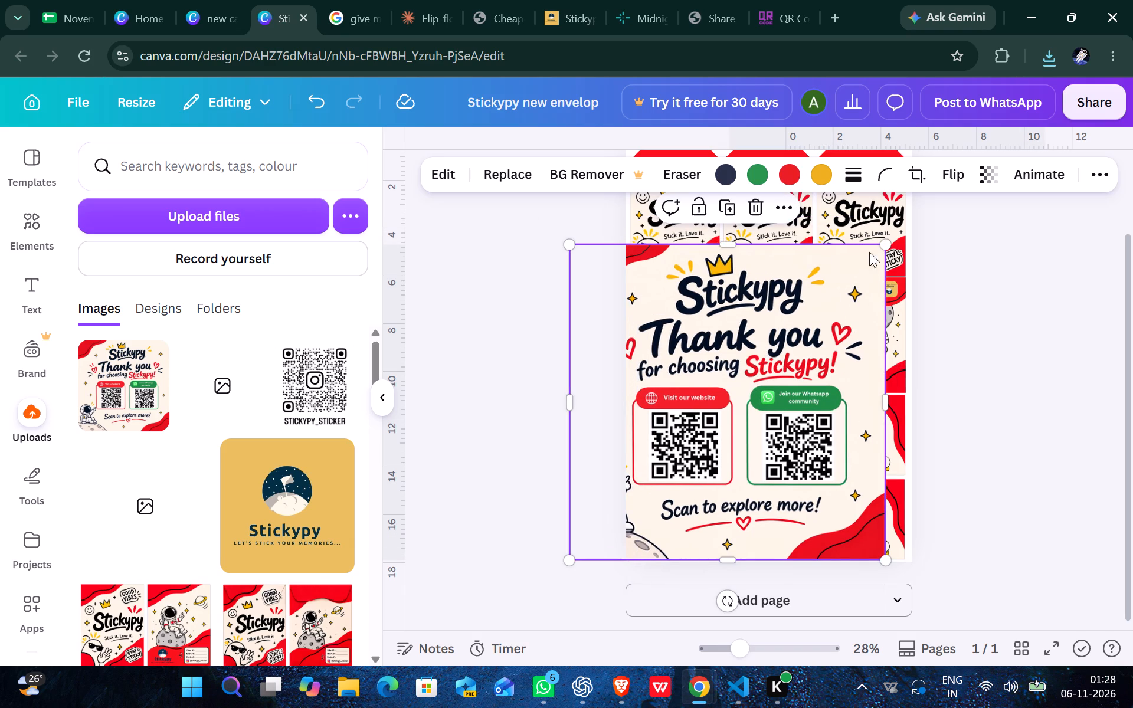
Shrink the thank-you card to about 2 × 2 and place it in the blank space beside the upper sideways envelope.
{"action": "left_click_drag", "start_coordinate": [881, 244], "coordinate": [728, 484]}
{"action": "left_click_drag", "start_coordinate": [656, 511], "coordinate": [722, 407]}
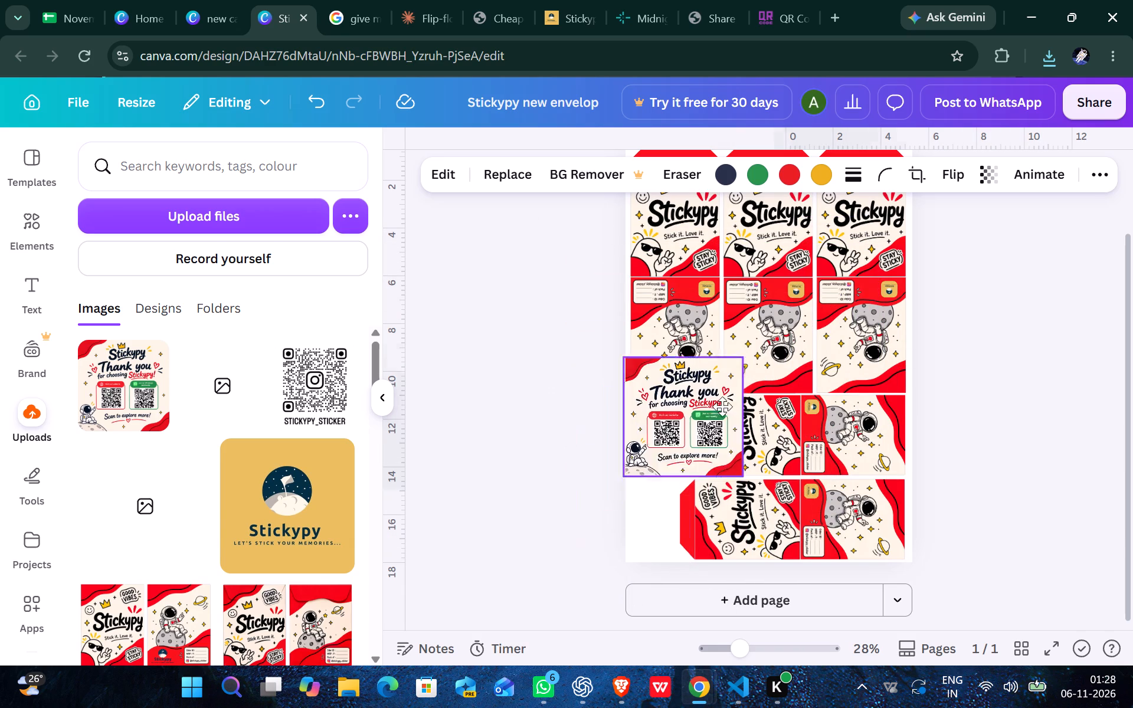
{"action": "left_click_drag", "start_coordinate": [722, 407], "coordinate": [757, 374]}
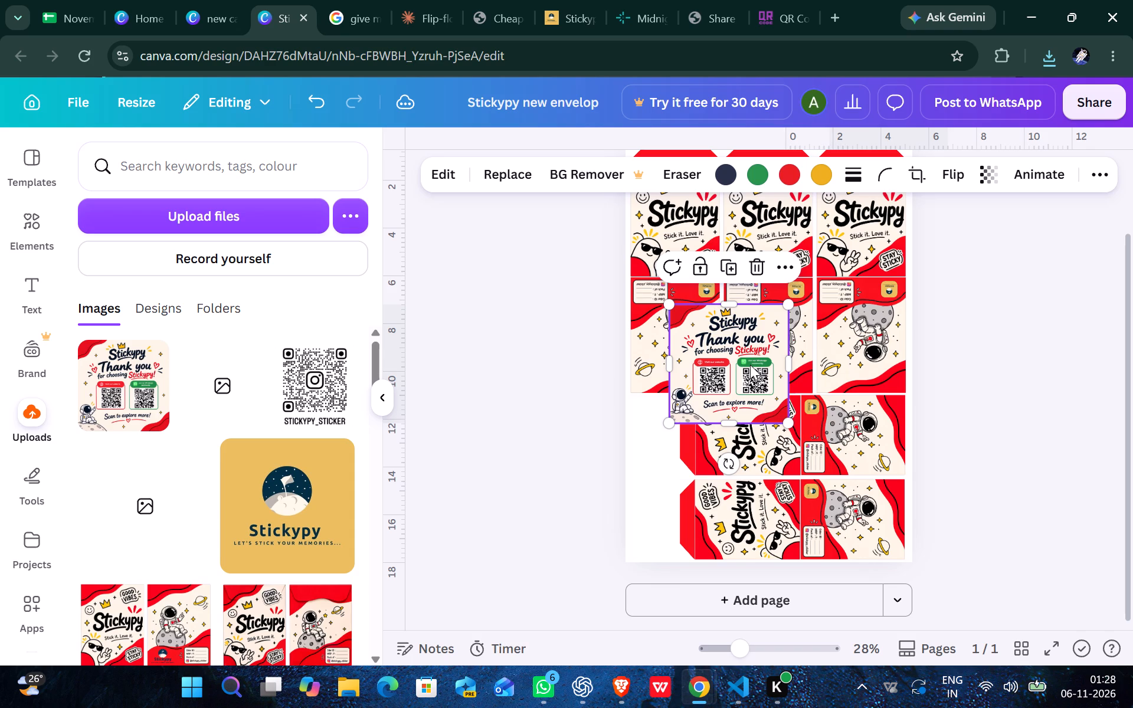
{"action": "left_click_drag", "start_coordinate": [742, 327], "coordinate": [748, 370]}
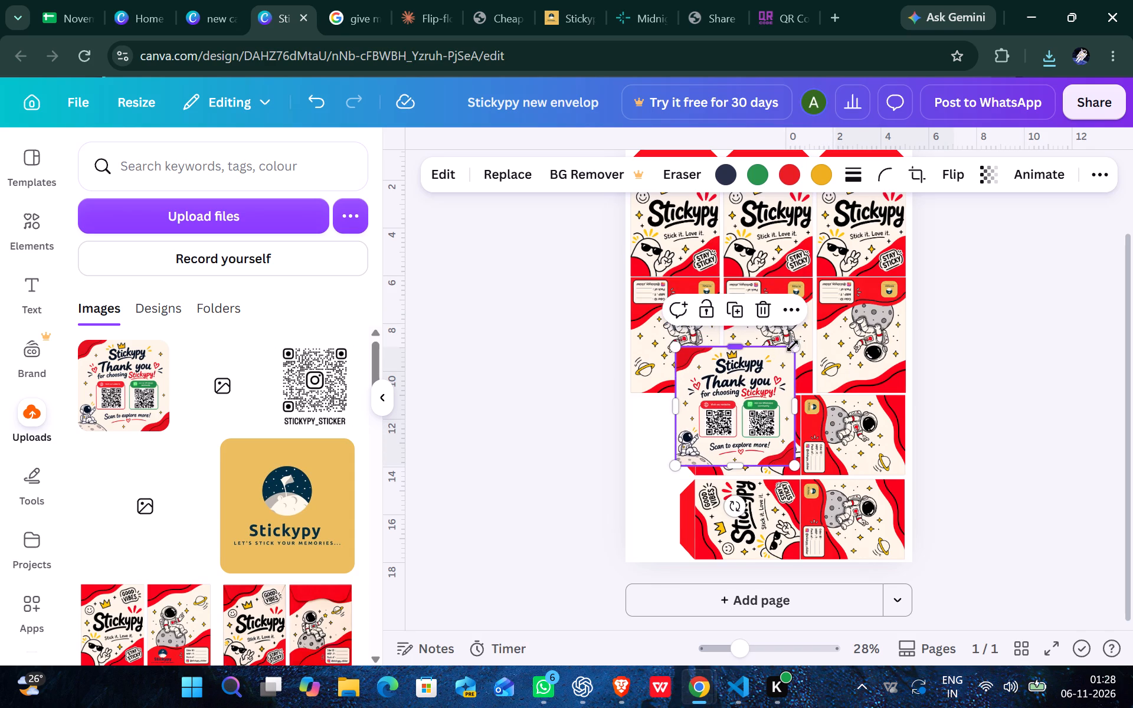
{"action": "left_click_drag", "start_coordinate": [795, 346], "coordinate": [726, 448]}
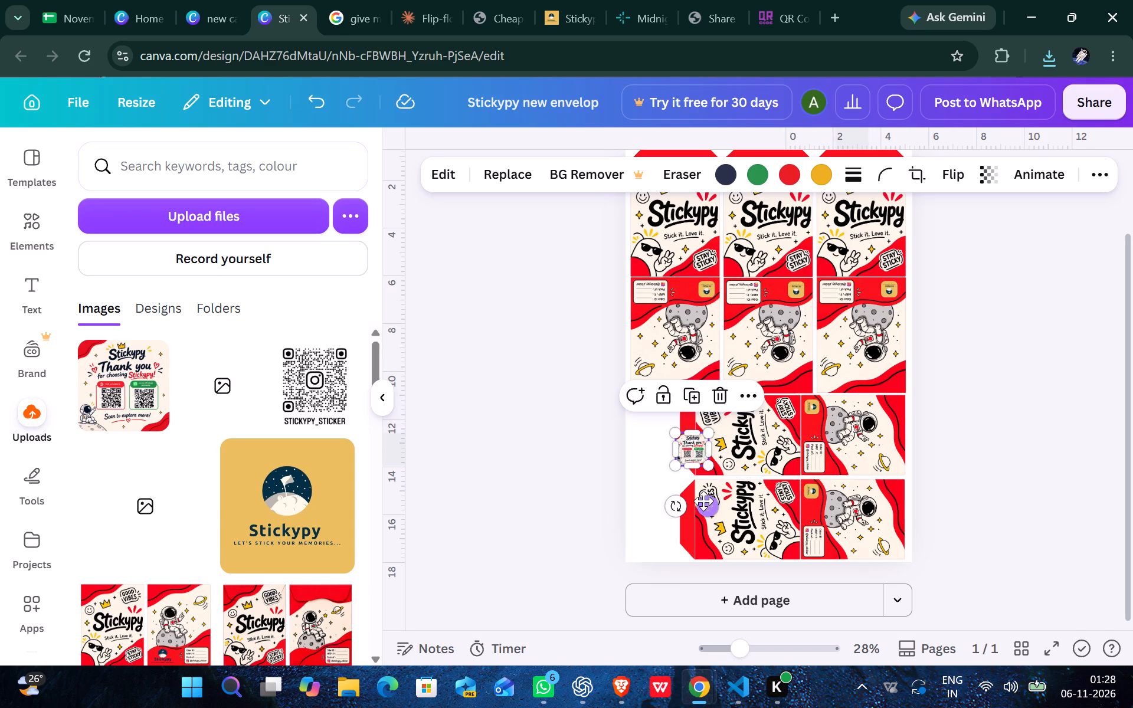
{"action": "left_click_drag", "start_coordinate": [703, 501], "coordinate": [656, 466]}
{"action": "left_click_drag", "start_coordinate": [659, 430], "coordinate": [664, 455]}
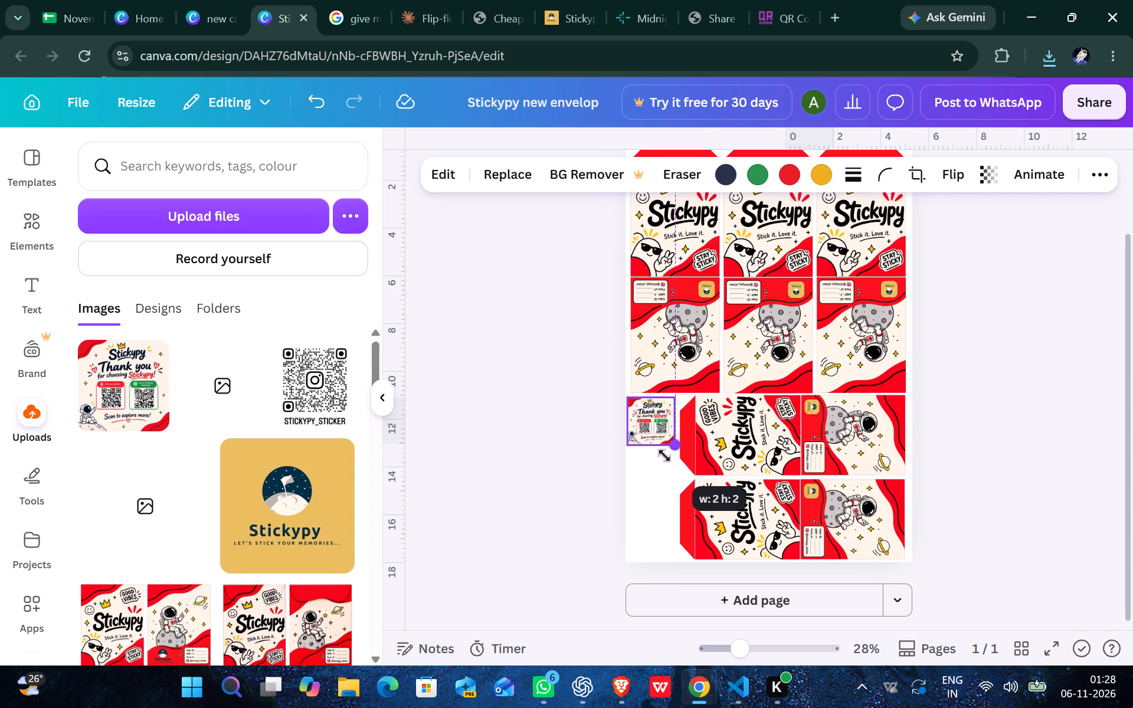
{"action": "left_click_drag", "start_coordinate": [664, 455], "coordinate": [664, 461]}
{"action": "left_click", "coordinate": [577, 471]}
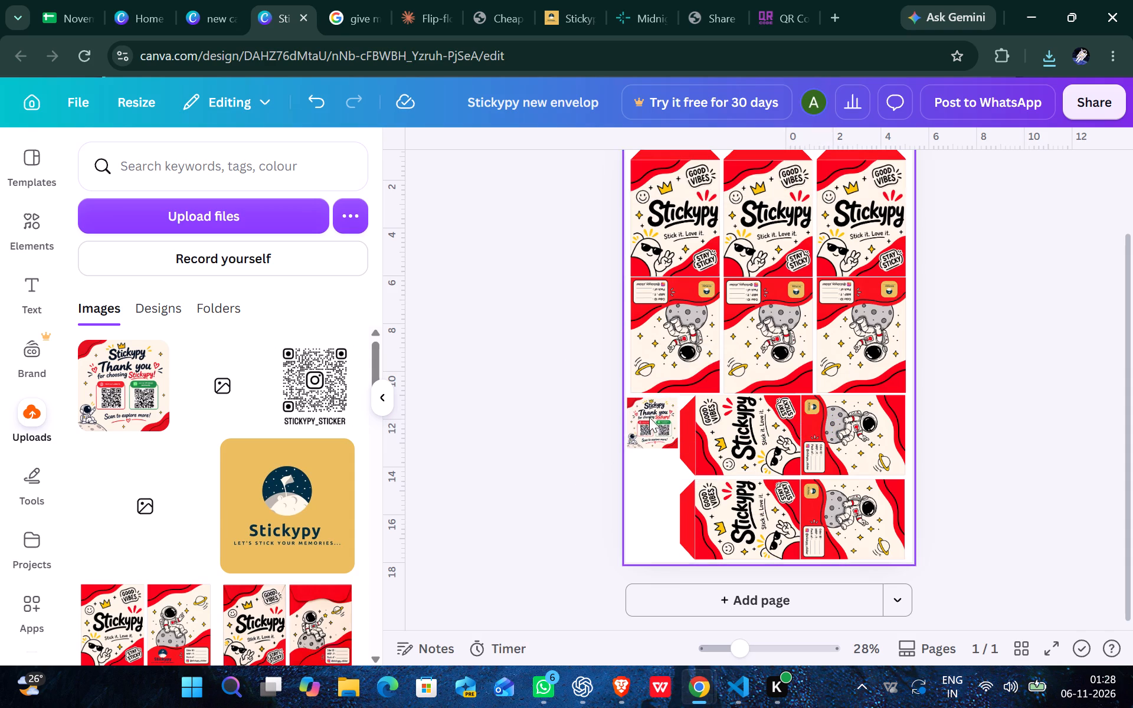
Duplicate the small thank-you card twice to form a column of three beside the sideways envelopes.
{"action": "left_click", "coordinate": [650, 416]}
{"action": "left_click", "coordinate": [653, 365]}
{"action": "left_click_drag", "start_coordinate": [654, 418], "coordinate": [649, 489]}
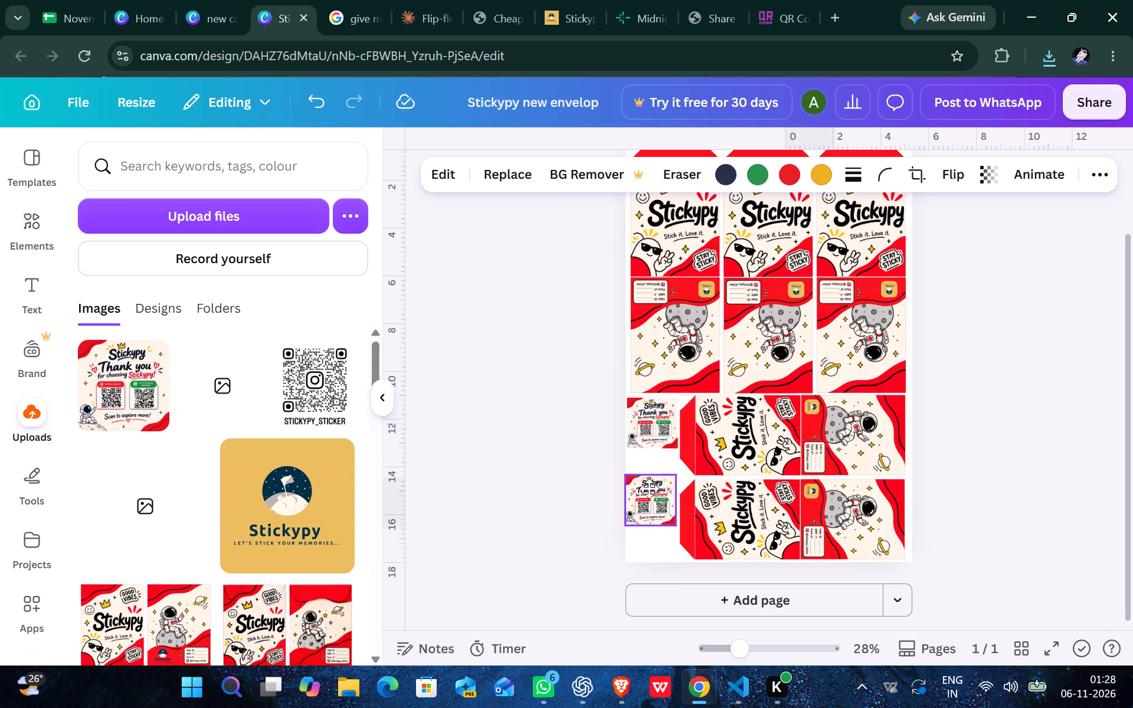
{"action": "left_click_drag", "start_coordinate": [649, 489], "coordinate": [651, 470]}
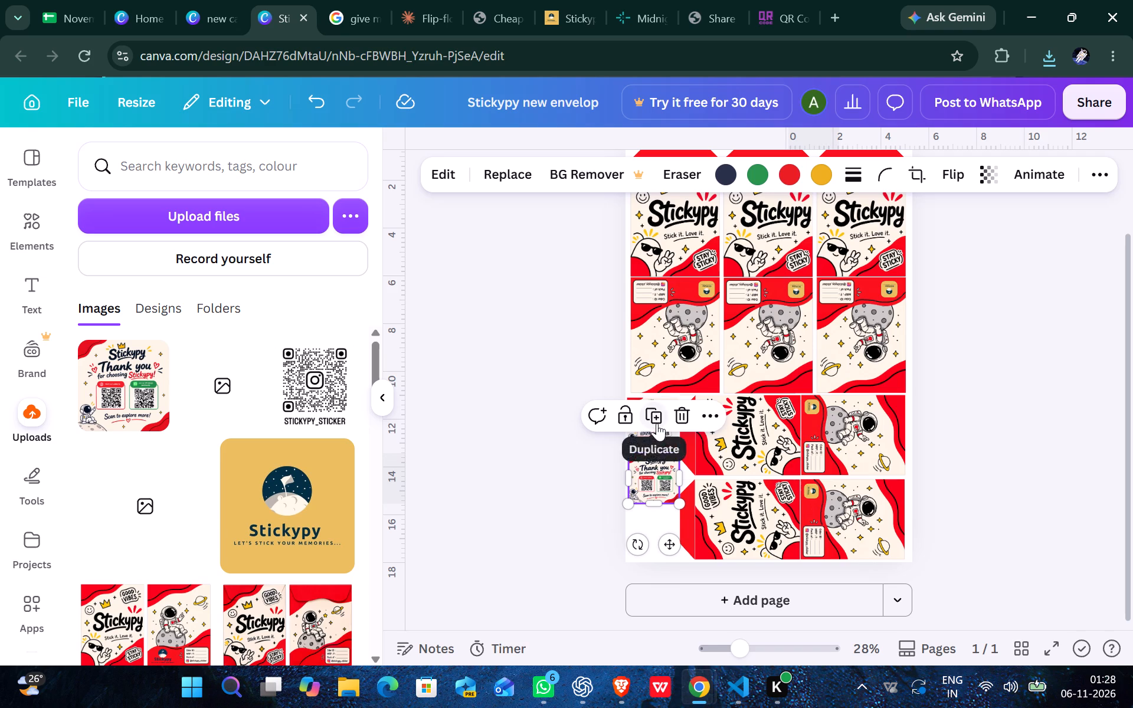
{"action": "left_click", "coordinate": [656, 422]}
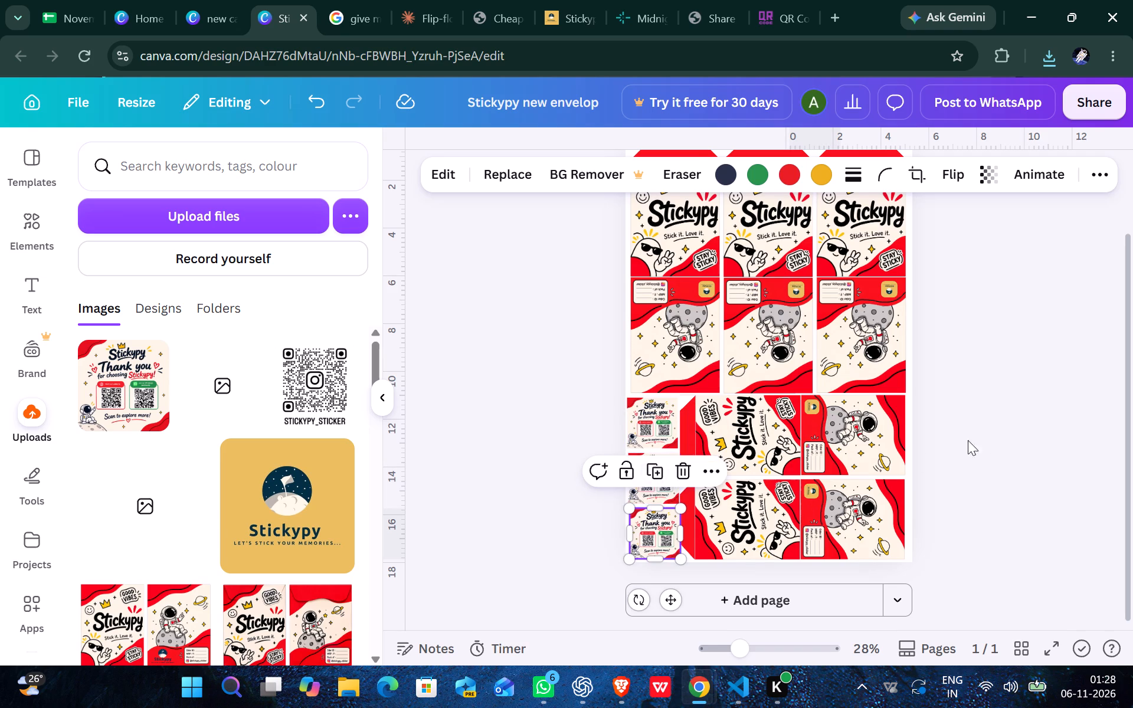
{"action": "left_click", "coordinate": [994, 431]}
Align the middle and bottom thank-you cards under the top one, with equal gaps of about 0.188.
{"action": "left_click_drag", "start_coordinate": [736, 644], "coordinate": [760, 637]}
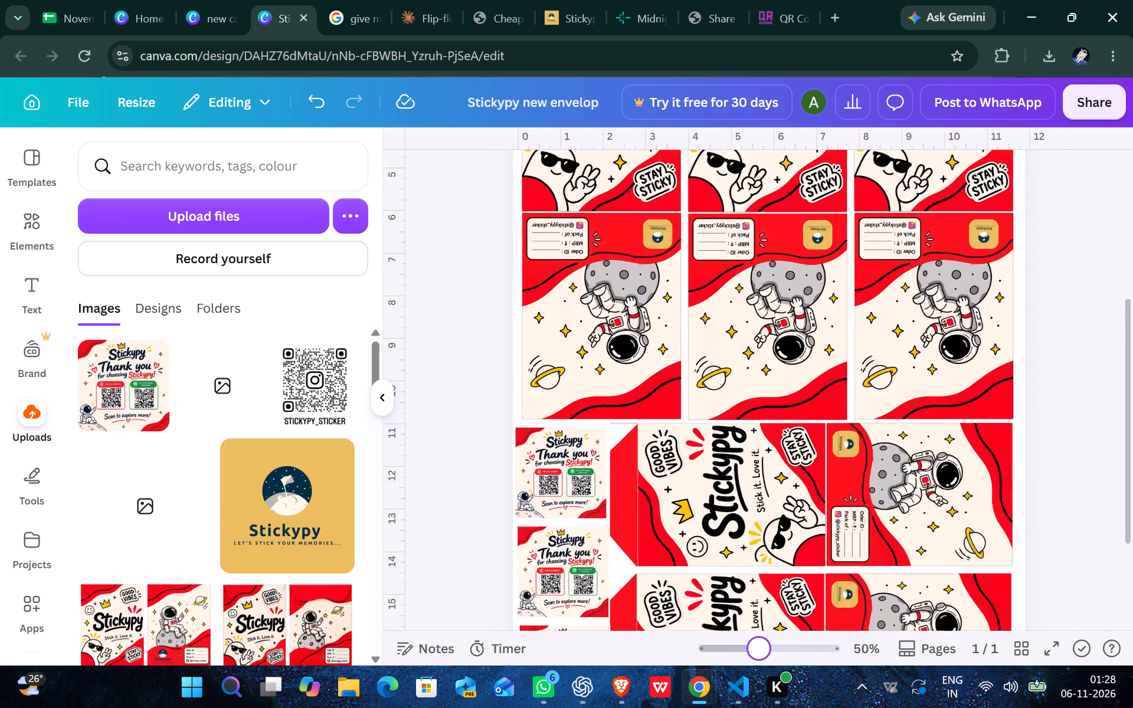
{"action": "left_click_drag", "start_coordinate": [760, 637], "coordinate": [772, 635]}
{"action": "scroll", "coordinate": [762, 544], "scroll_direction": "down", "scroll_amount": 1}
{"action": "left_click_drag", "start_coordinate": [745, 622], "coordinate": [597, 636]}
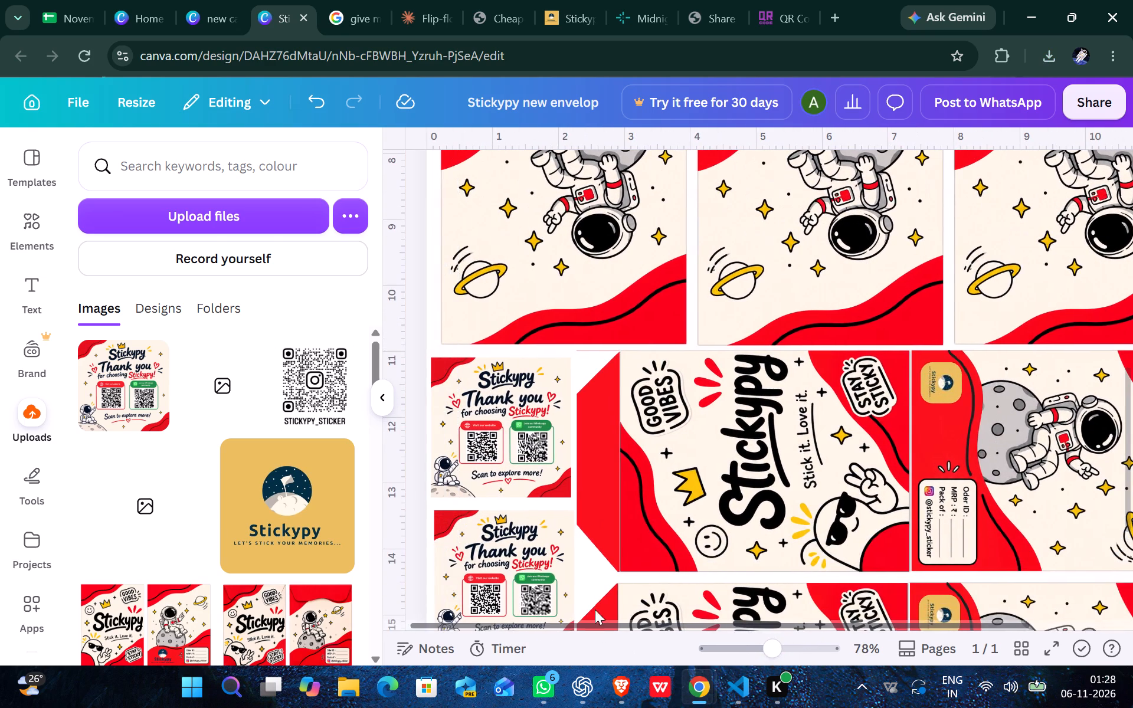
{"action": "scroll", "coordinate": [644, 527], "scroll_direction": "down", "scroll_amount": 2}
{"action": "left_click_drag", "start_coordinate": [728, 624], "coordinate": [724, 625]}
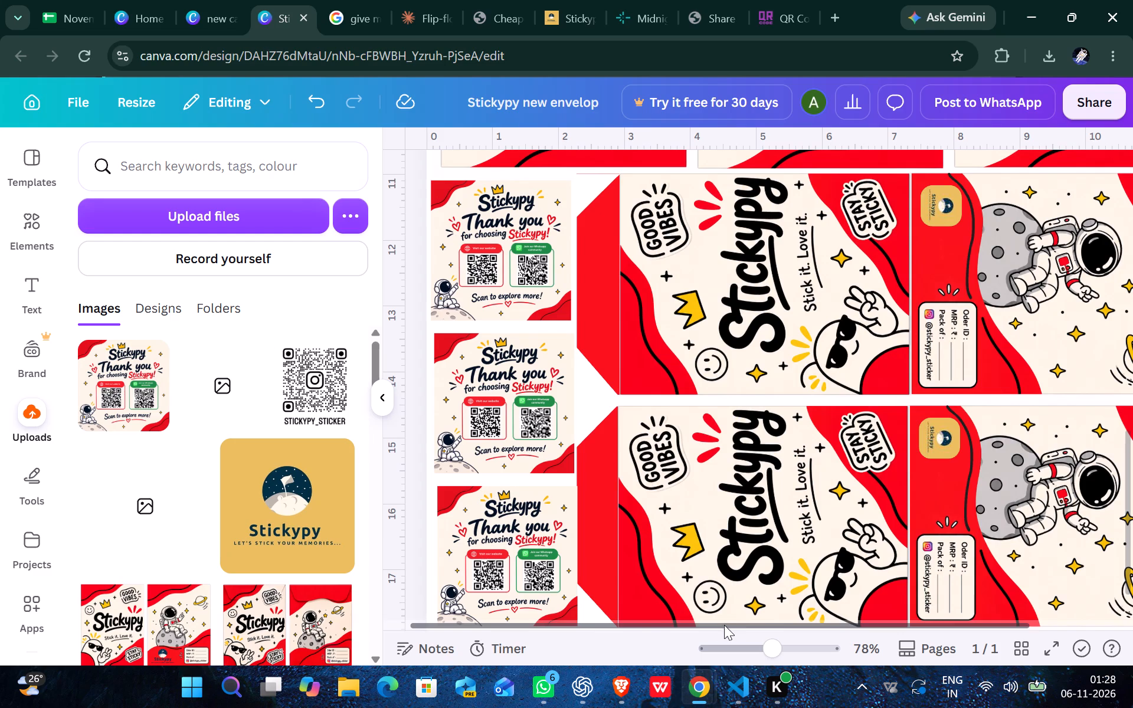
{"action": "left_click_drag", "start_coordinate": [724, 625], "coordinate": [577, 628]}
{"action": "left_click", "coordinate": [504, 434]}
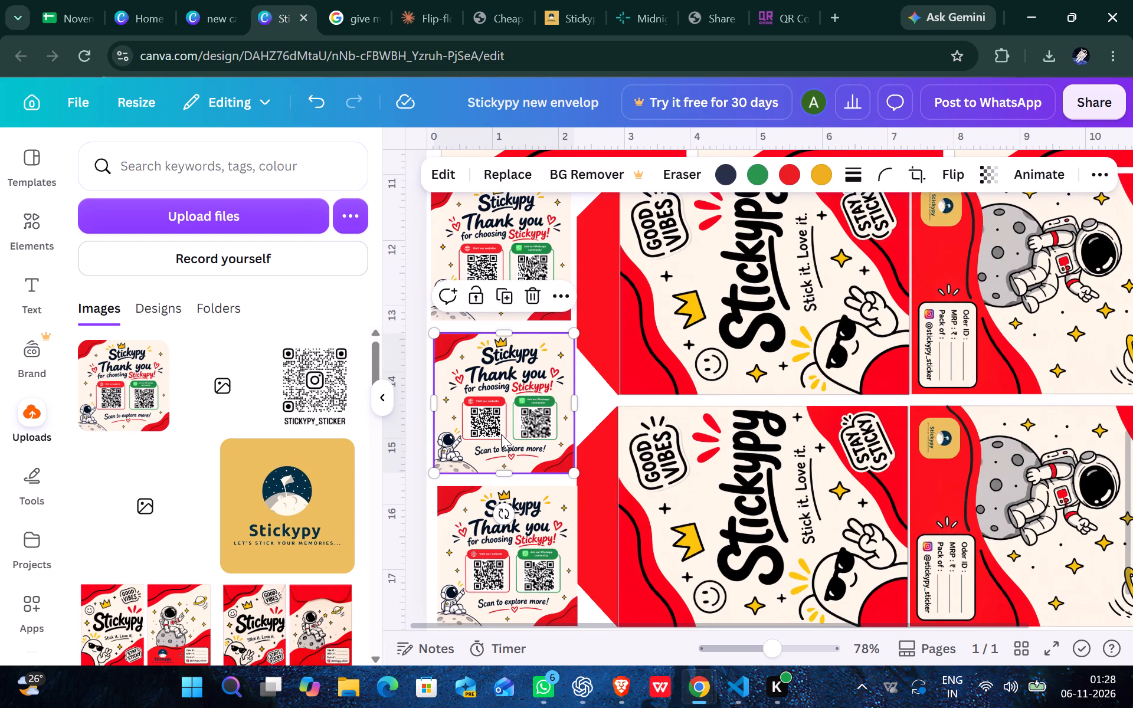
{"action": "left_click_drag", "start_coordinate": [515, 560], "coordinate": [510, 560]}
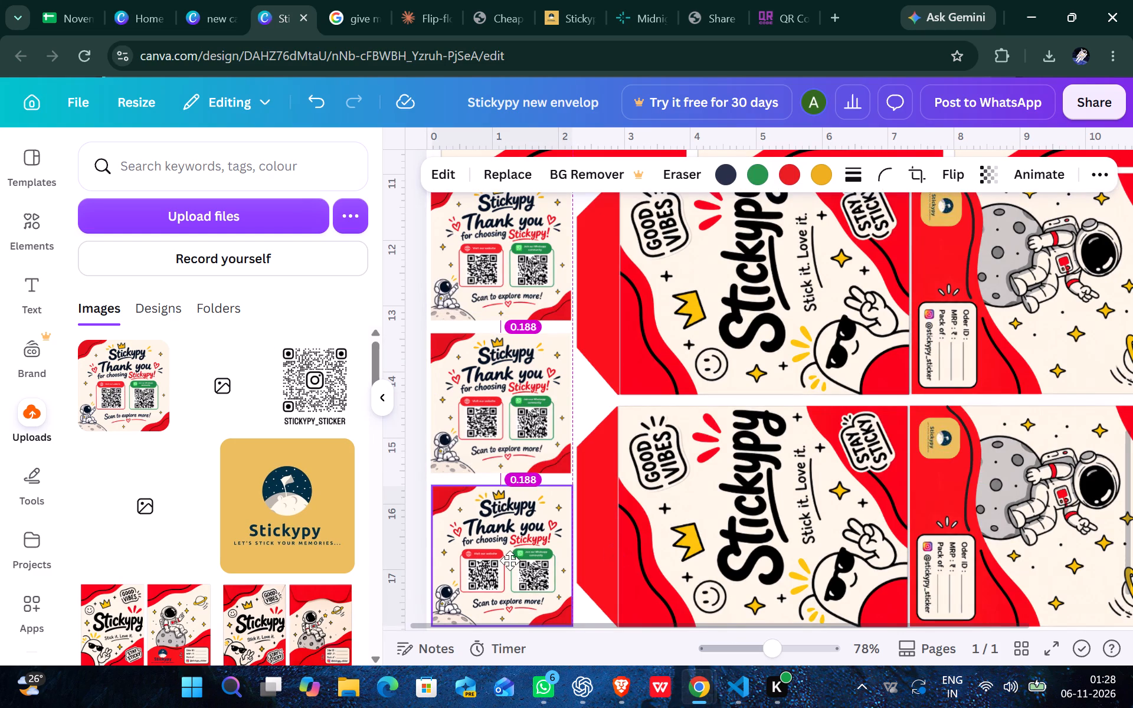
{"action": "left_click_drag", "start_coordinate": [510, 560], "coordinate": [506, 560]}
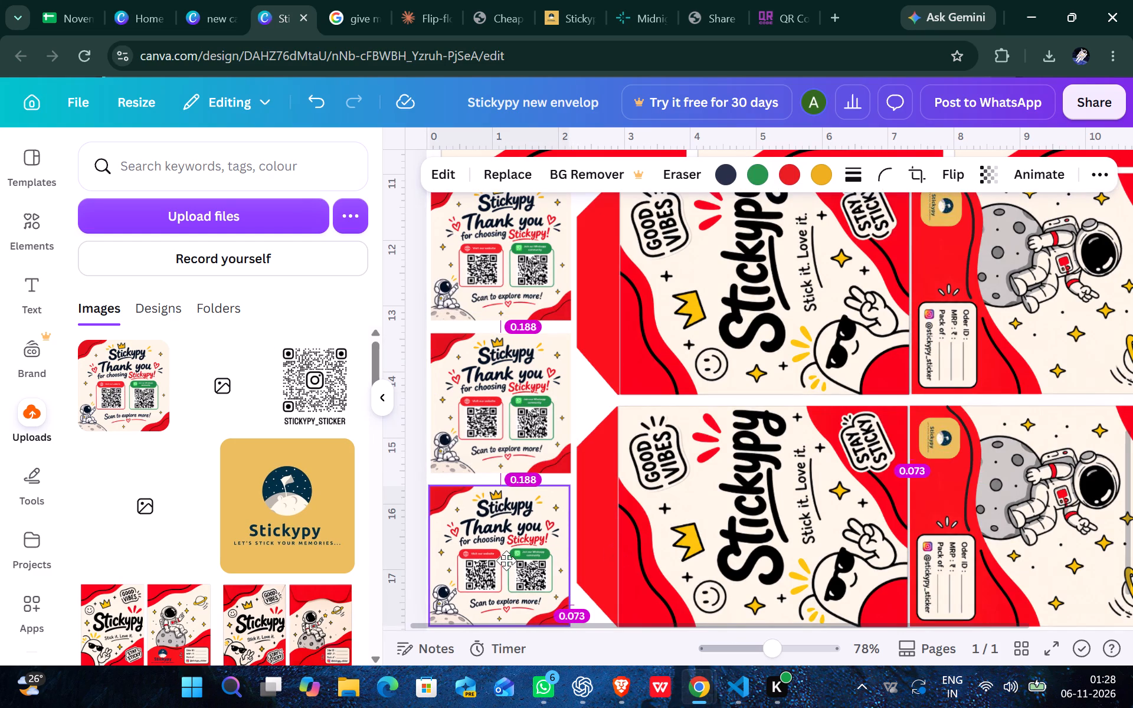
{"action": "left_click_drag", "start_coordinate": [506, 560], "coordinate": [510, 560]}
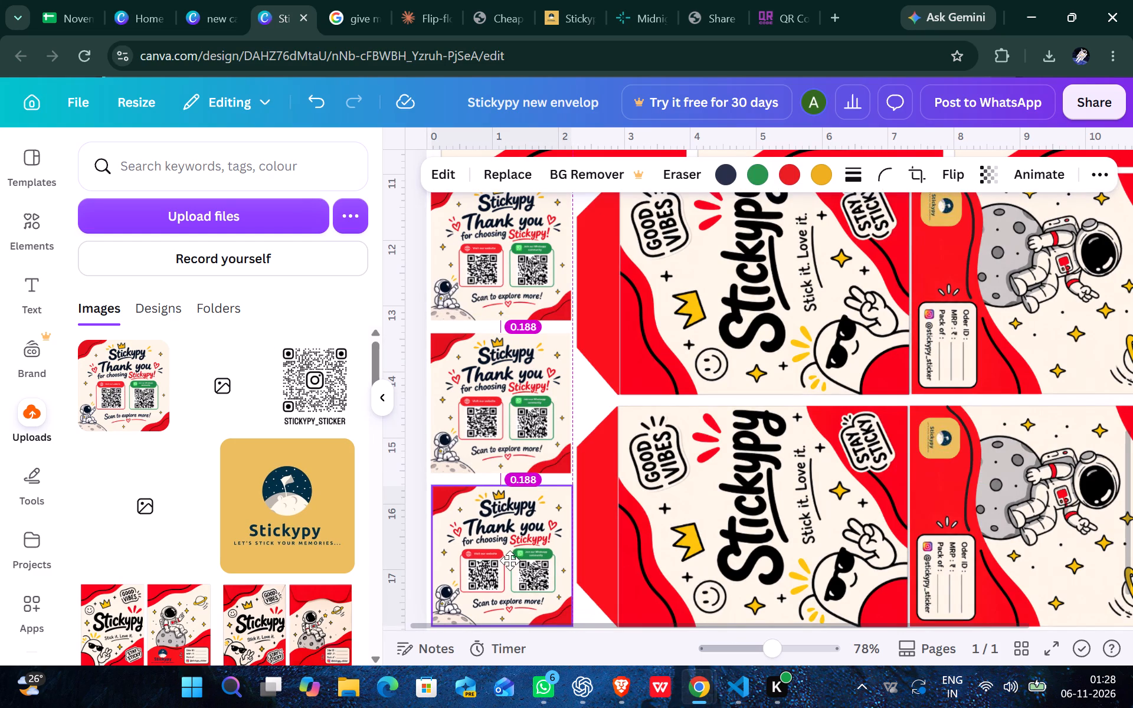
{"action": "left_click_drag", "start_coordinate": [510, 560], "coordinate": [509, 560]}
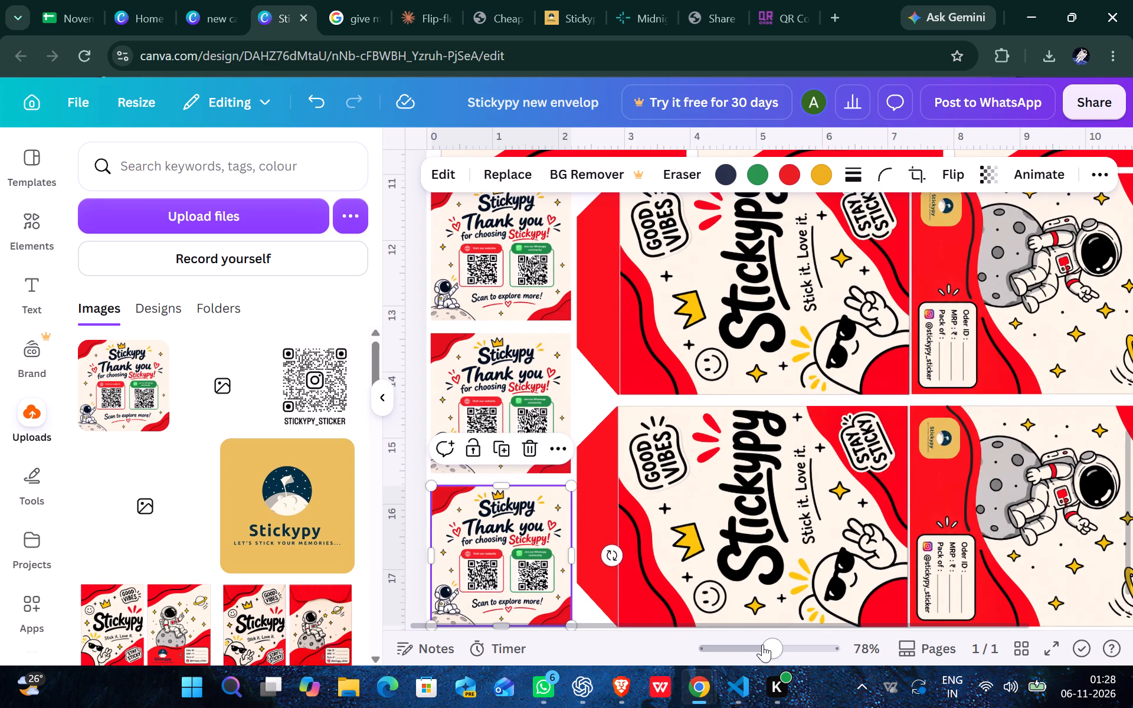
Review the whole envelope sheet, checking the layout of the envelopes and the thank-you cards.
{"action": "left_click_drag", "start_coordinate": [768, 644], "coordinate": [754, 654]}
{"action": "left_click", "coordinate": [1033, 467]}
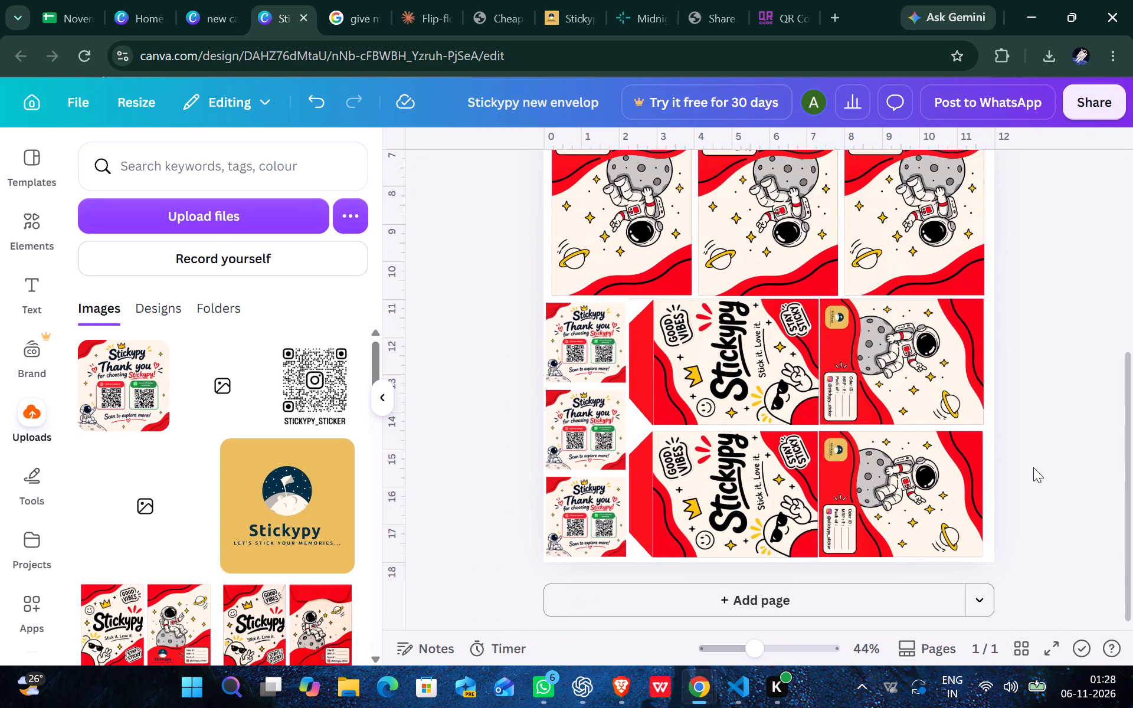
{"action": "scroll", "coordinate": [1033, 462], "scroll_direction": "up", "scroll_amount": 1}
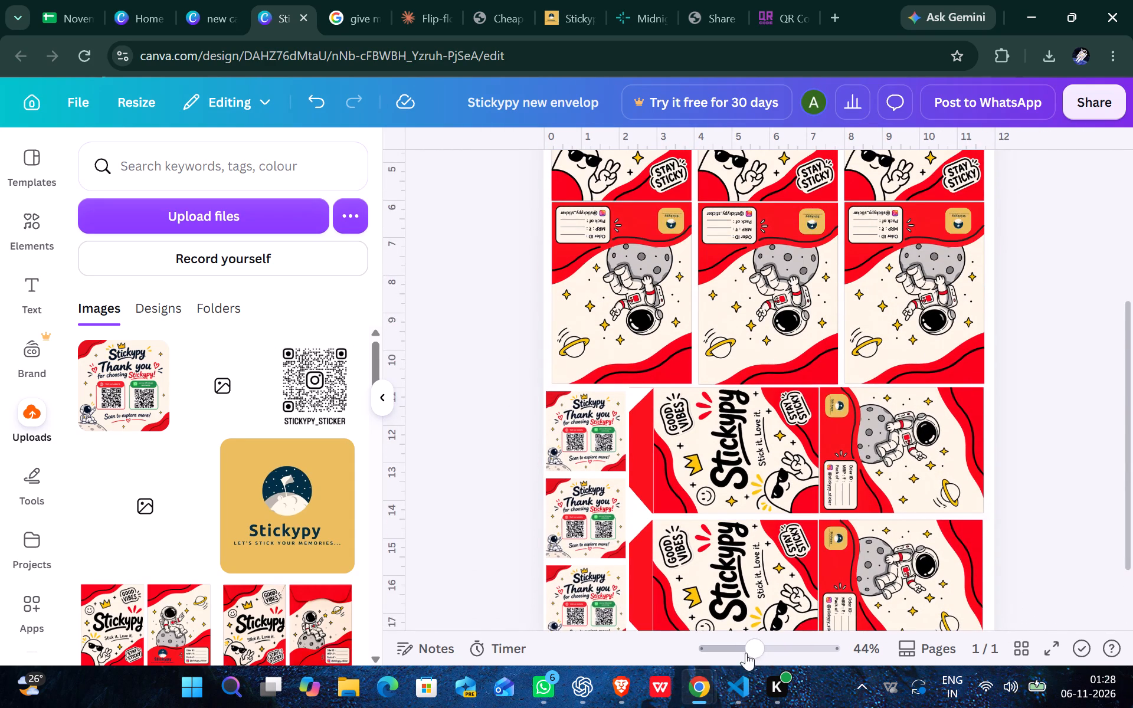
{"action": "left_click_drag", "start_coordinate": [752, 647], "coordinate": [745, 651]}
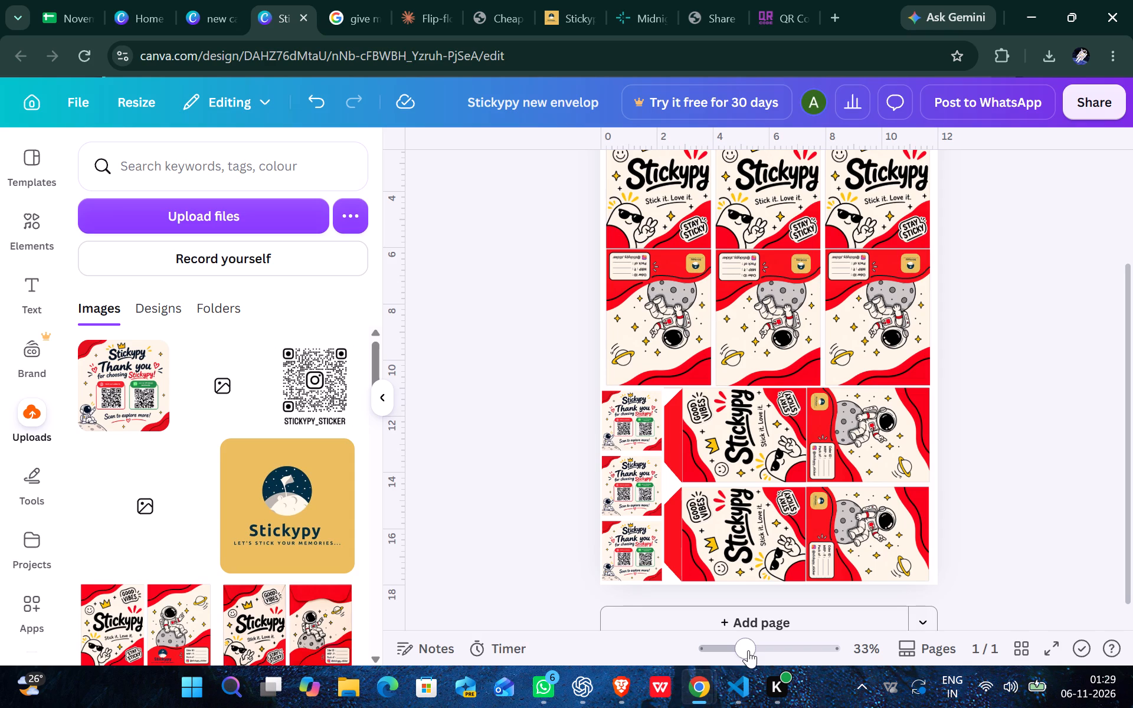
{"action": "scroll", "coordinate": [1042, 461], "scroll_direction": "up", "scroll_amount": 1}
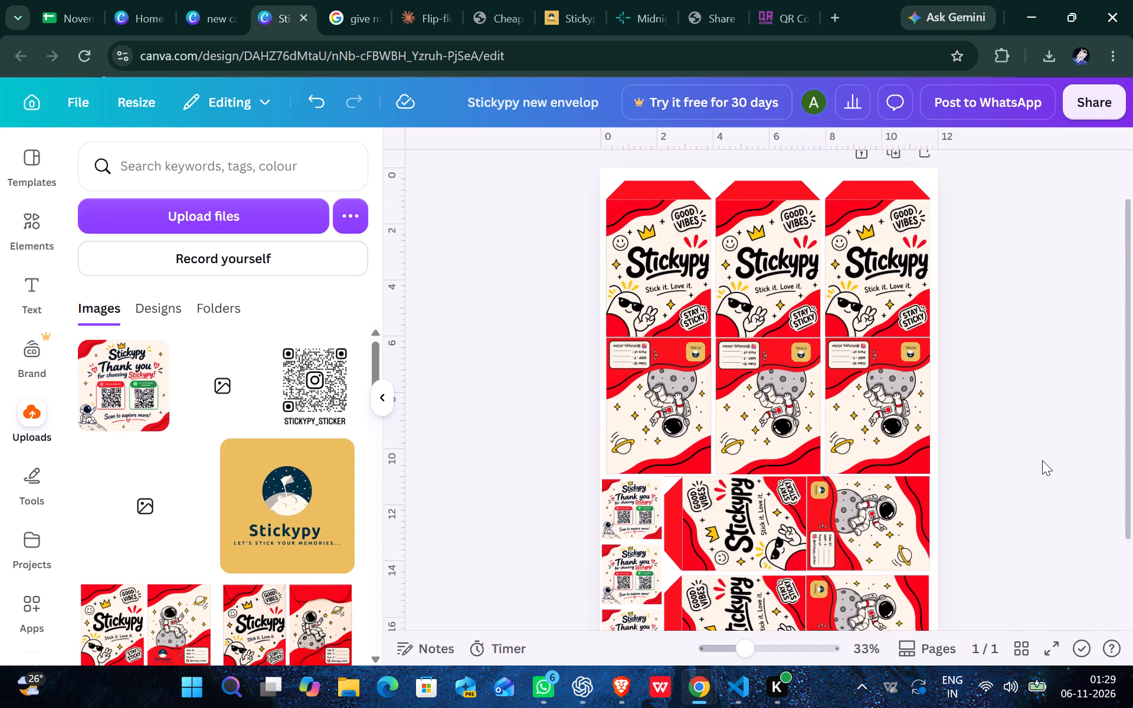
{"action": "scroll", "coordinate": [1041, 460], "scroll_direction": "up", "scroll_amount": 1}
{"action": "scroll", "coordinate": [1041, 460], "scroll_direction": "down", "scroll_amount": 3}
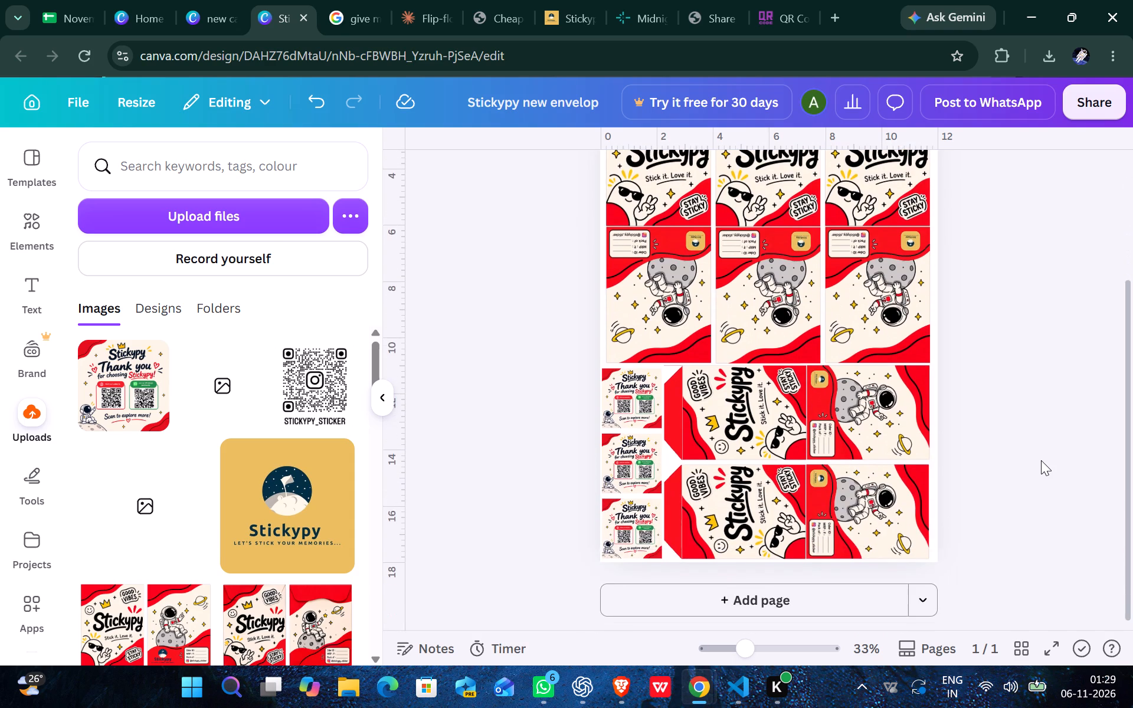
{"action": "scroll", "coordinate": [1041, 460], "scroll_direction": "down", "scroll_amount": 1}
{"action": "scroll", "coordinate": [1039, 448], "scroll_direction": "up", "scroll_amount": 6}
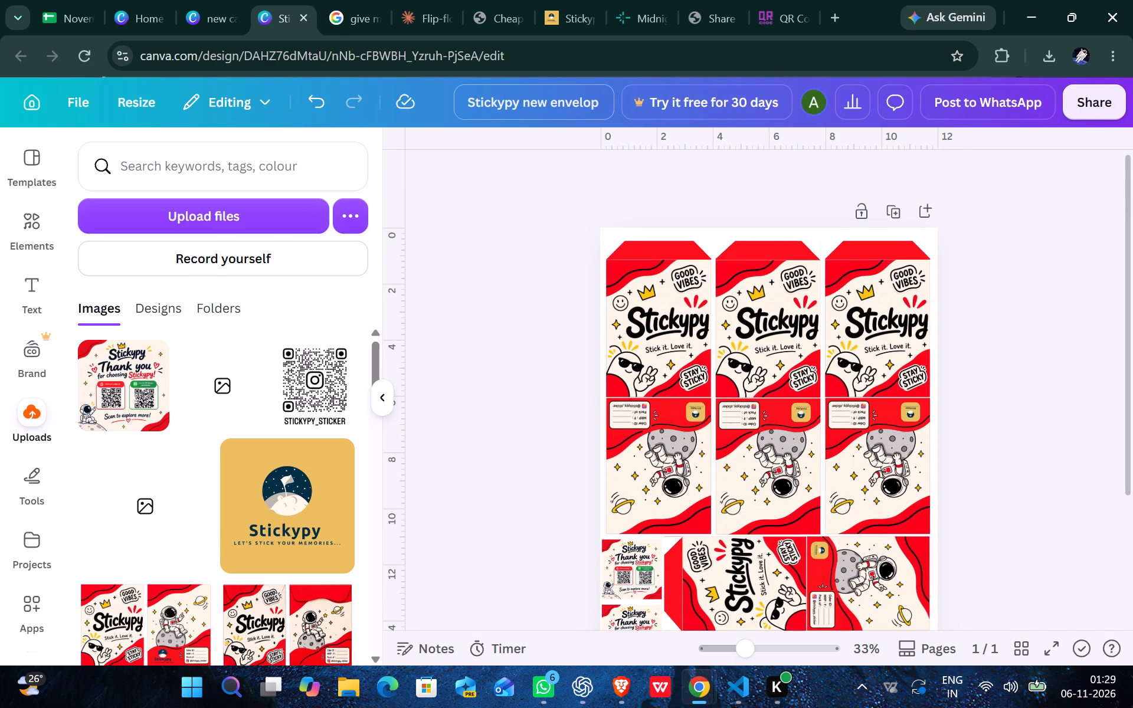
{"action": "left_click", "coordinate": [598, 99]}
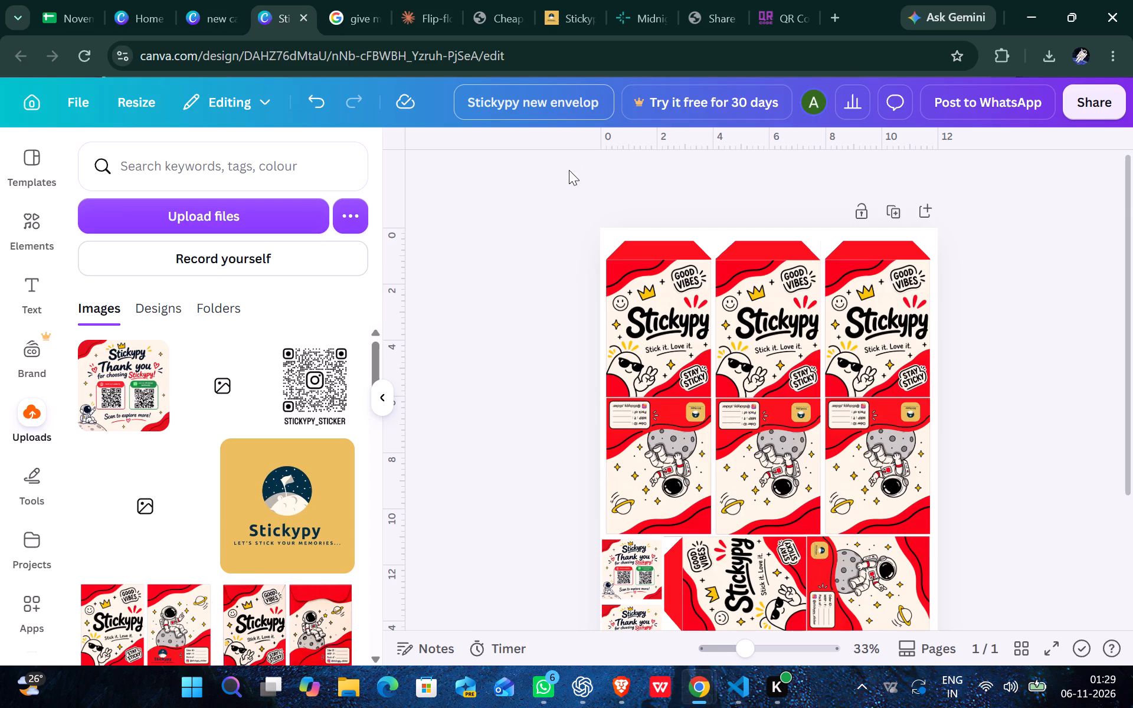